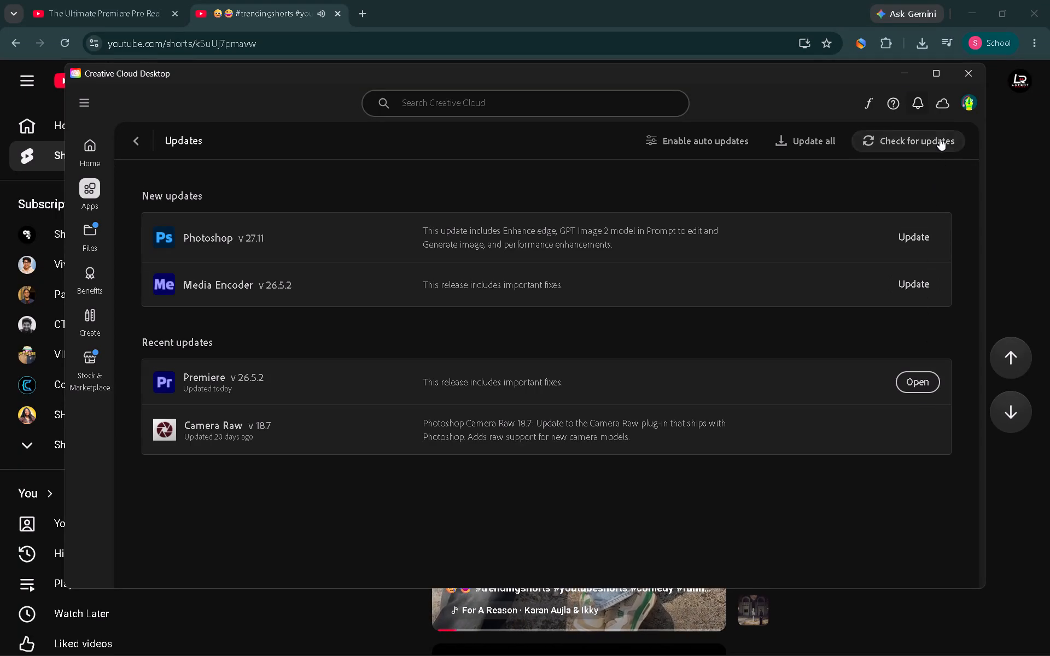
Close the Creative Cloud Desktop updates window.
left_click(965, 80)
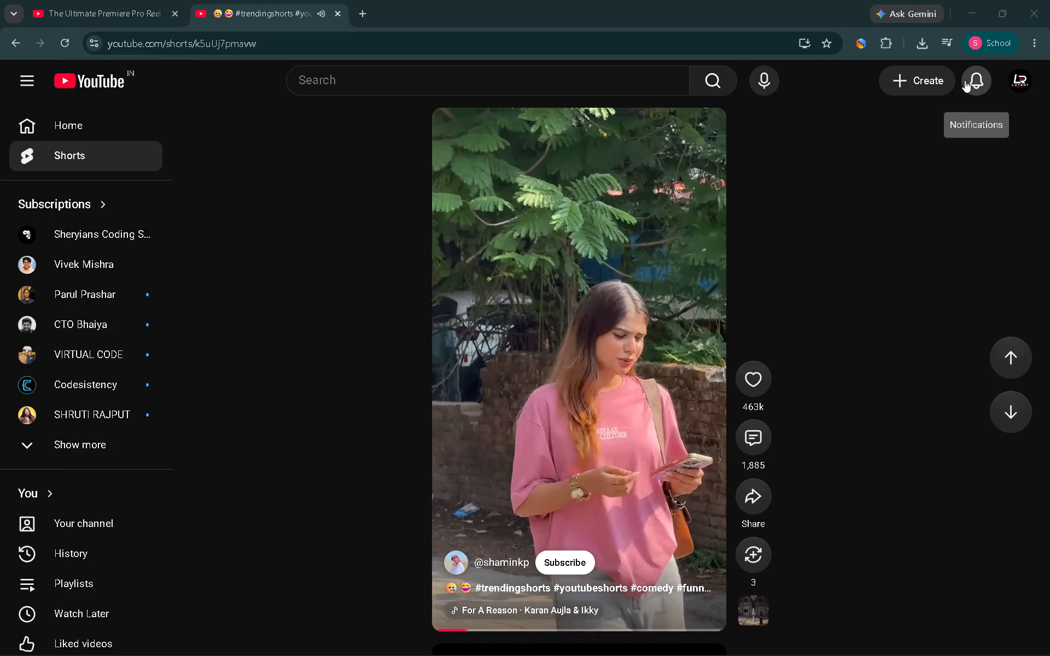
Open File Explorer and open the project 01_Reel.prproj from Desktop > Editing_Projects > Reel_01.
type("fi")
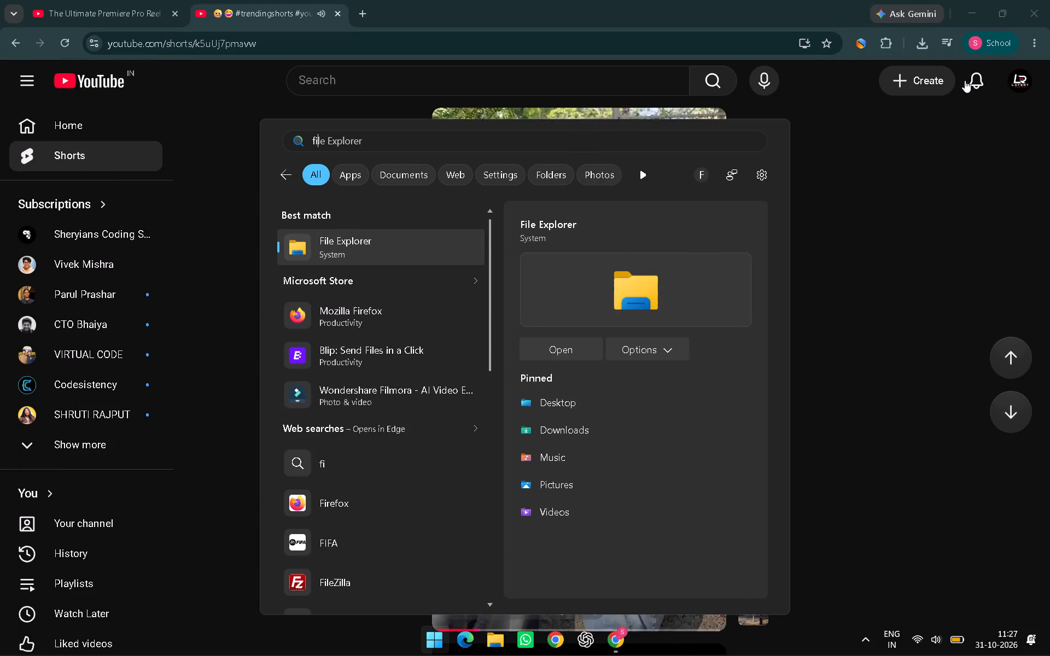
key("Return")
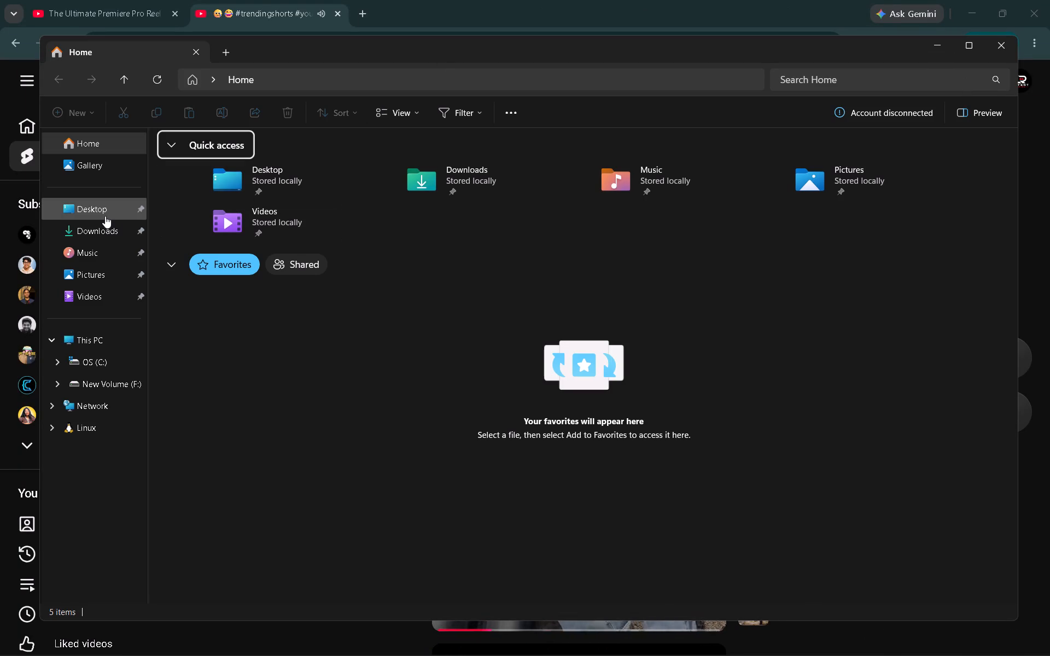
left_click(105, 216)
double_click(360, 188)
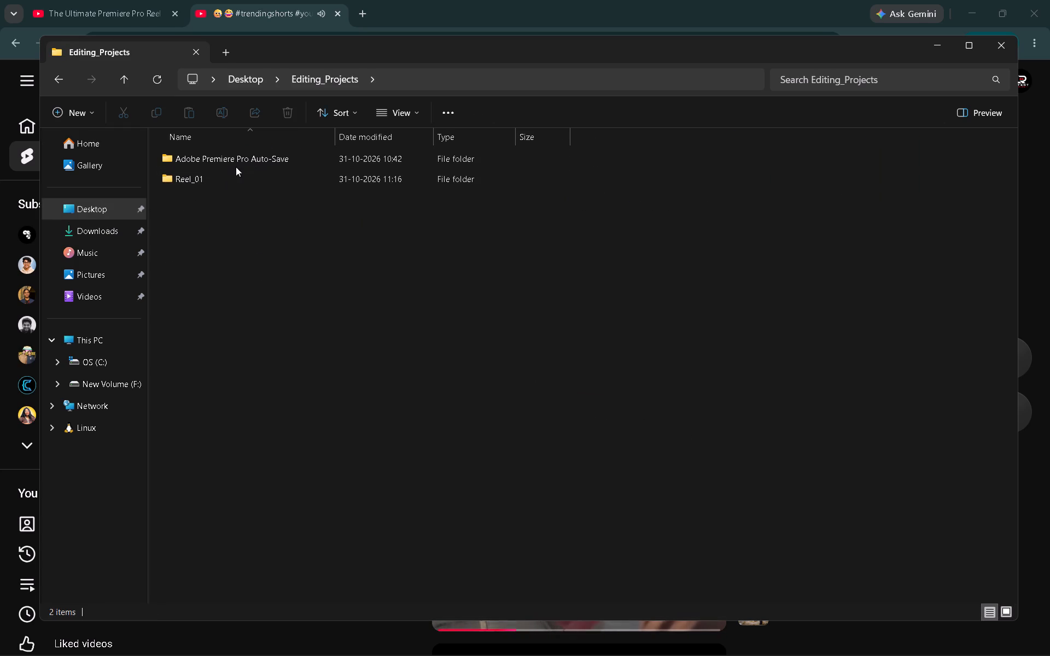
double_click(236, 173)
double_click(211, 261)
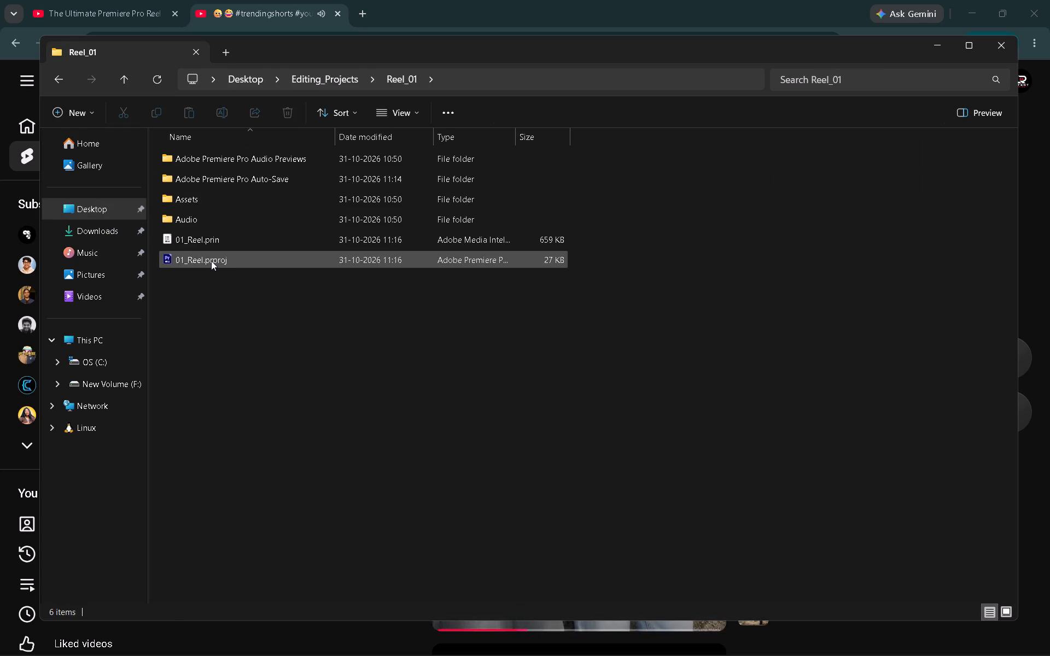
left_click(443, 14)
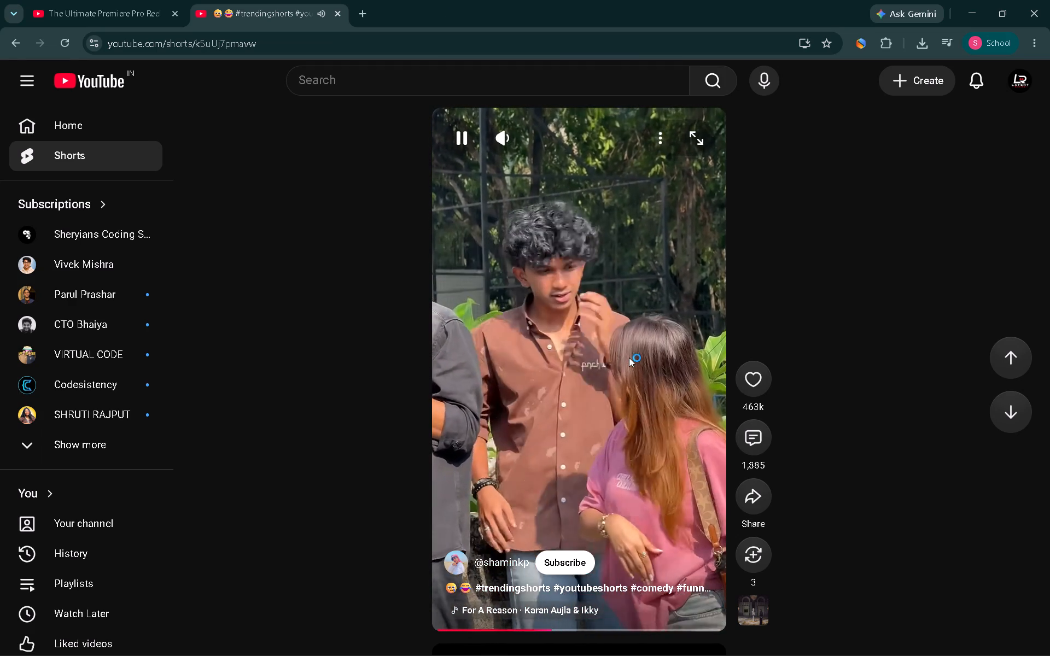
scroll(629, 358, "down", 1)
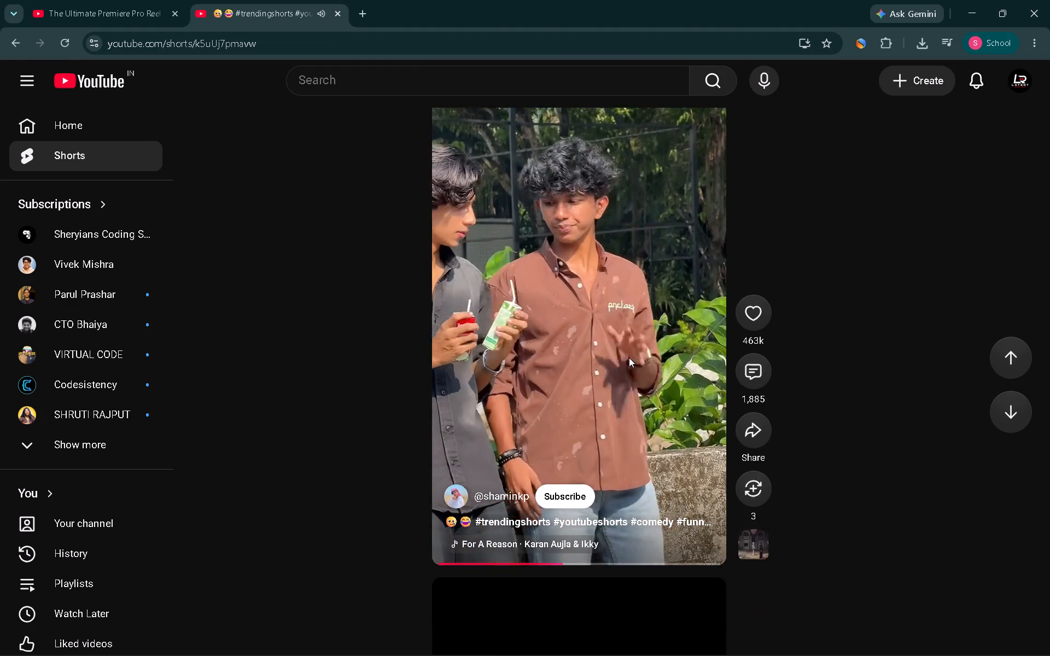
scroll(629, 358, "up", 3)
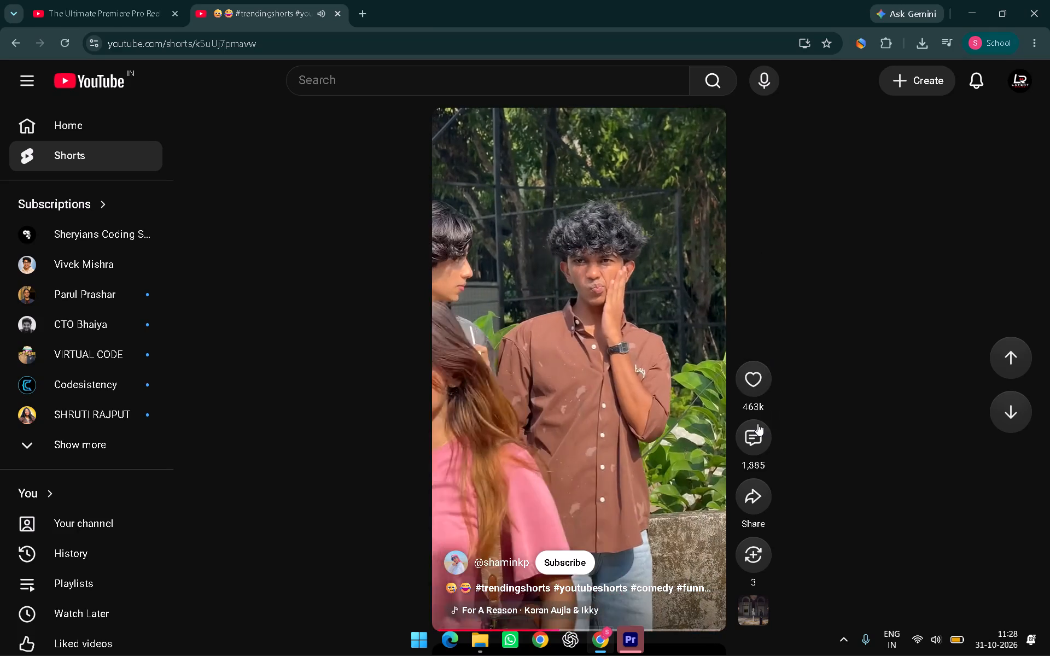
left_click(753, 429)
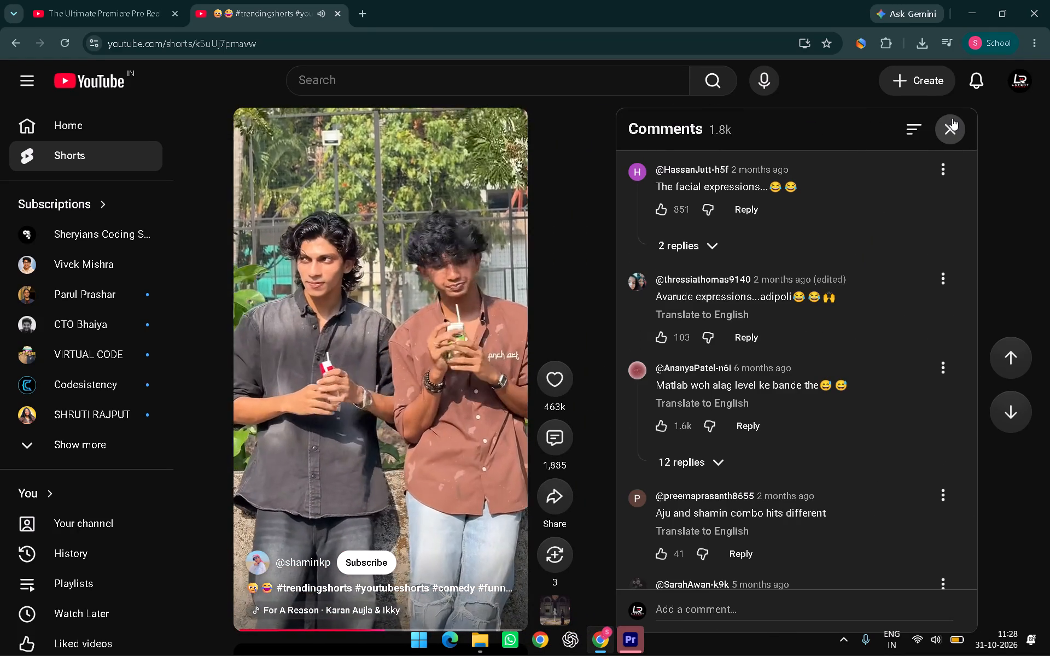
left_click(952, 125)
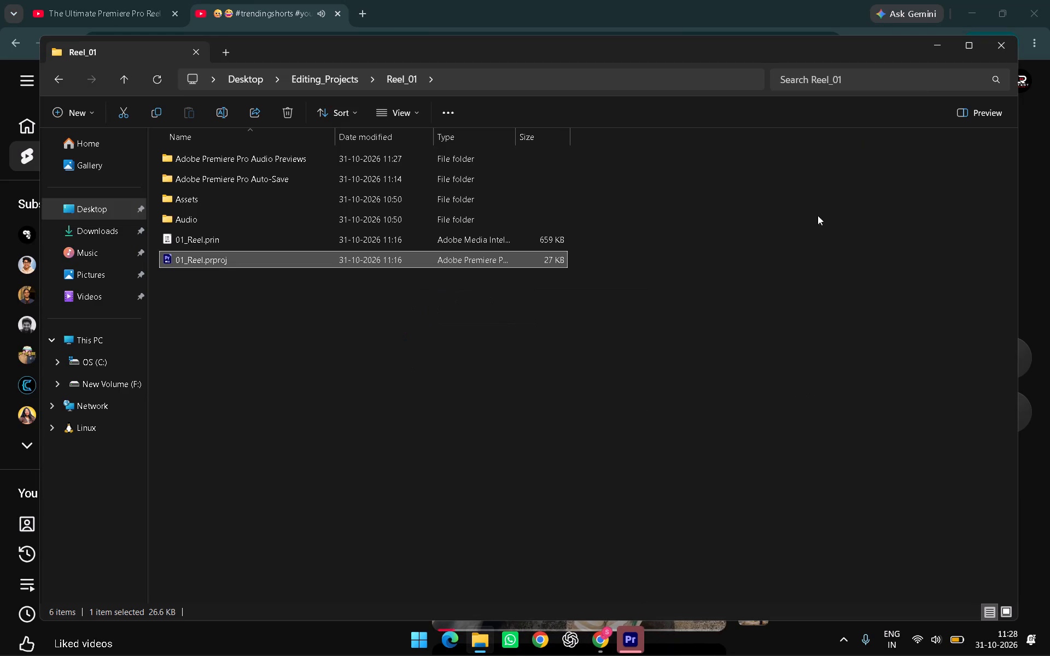
Close the Reel_01 folder window and pause the YouTube short.
left_click(992, 36)
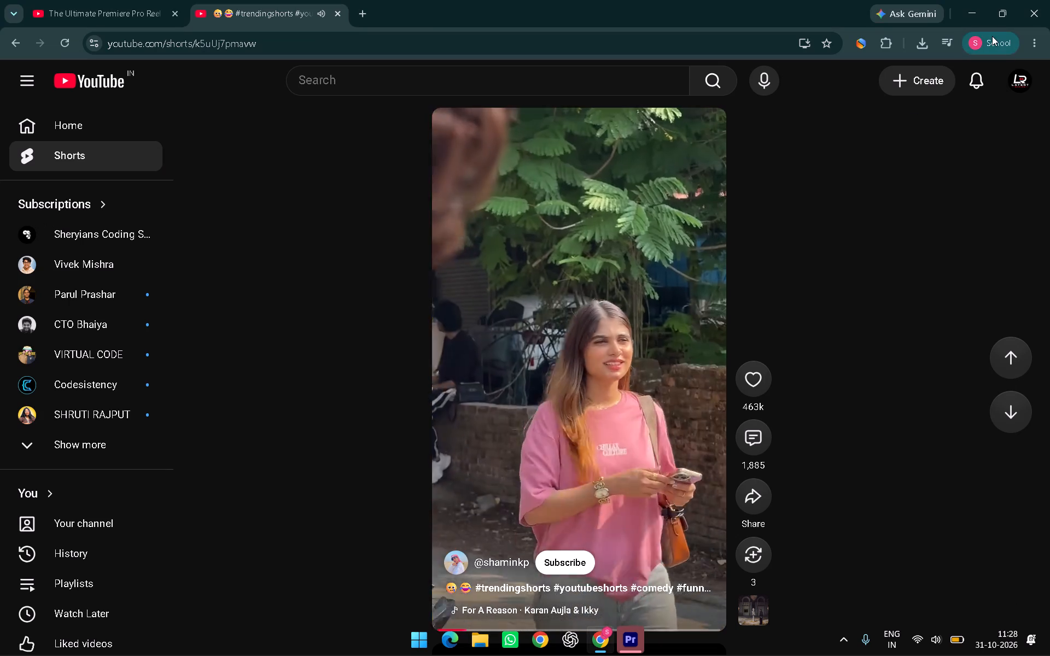
left_click(611, 283)
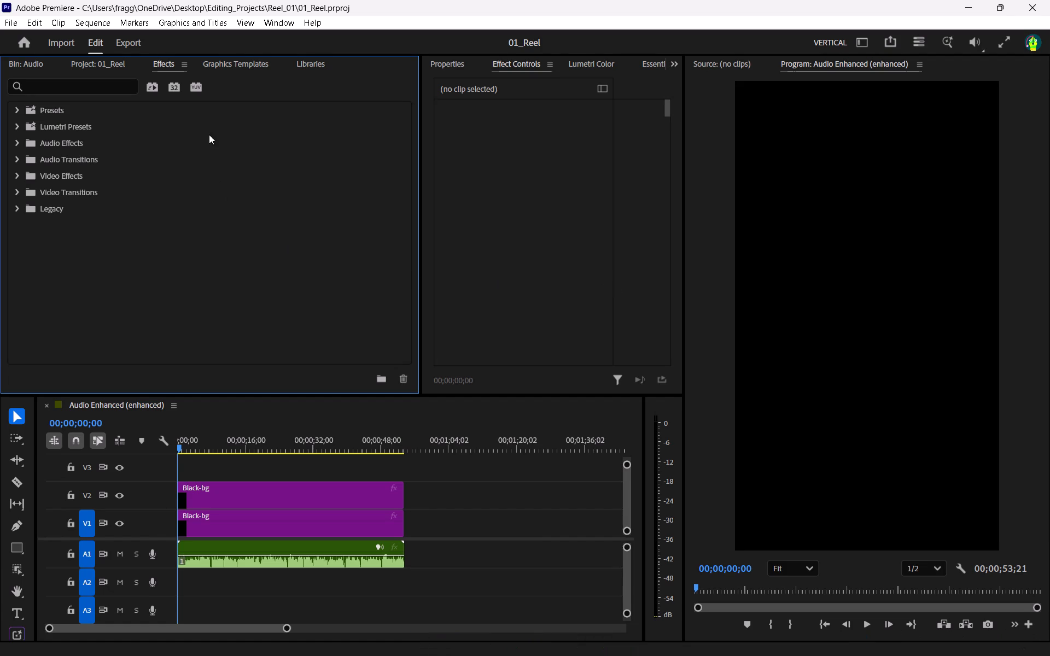
In Premiere, search the effects for "grid", try the accelerated-effects filter, and clear the search.
left_click(103, 87)
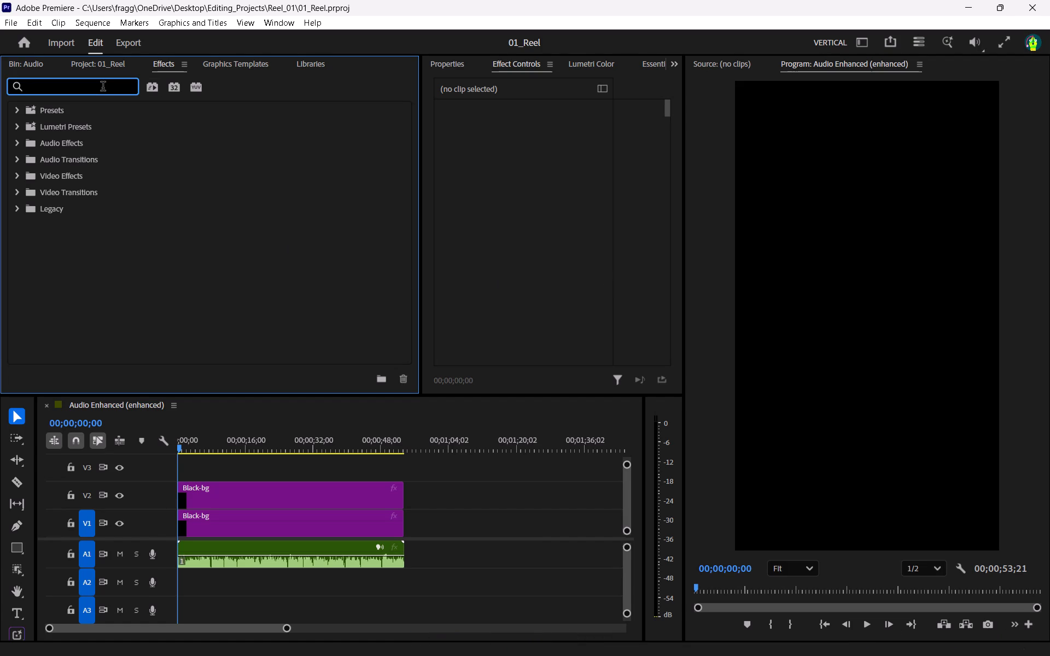
type("gr")
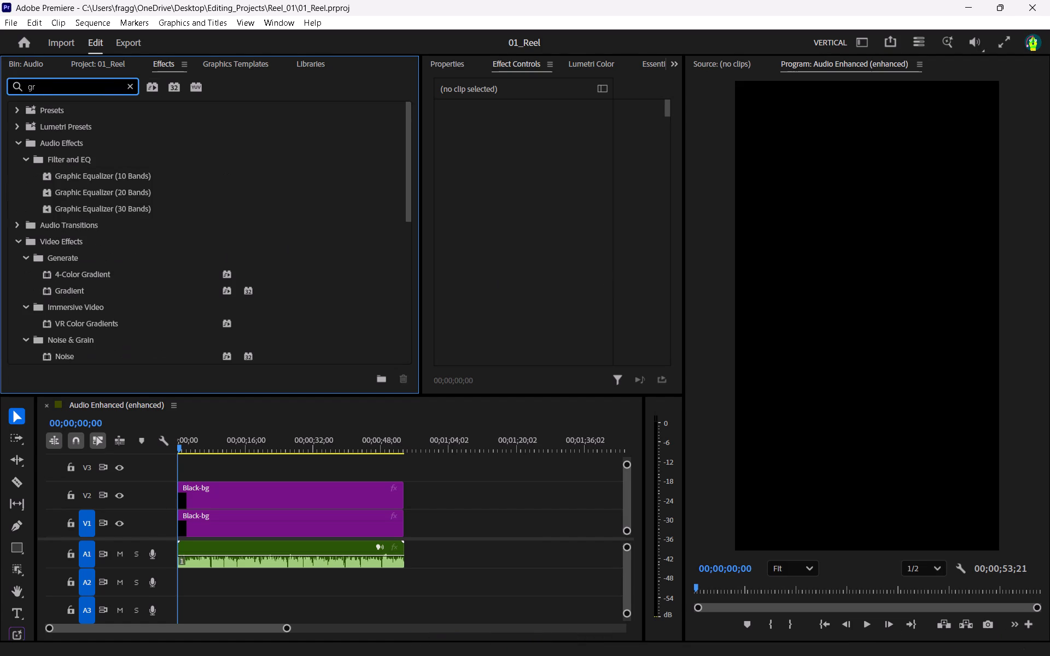
key("i")
key("d")
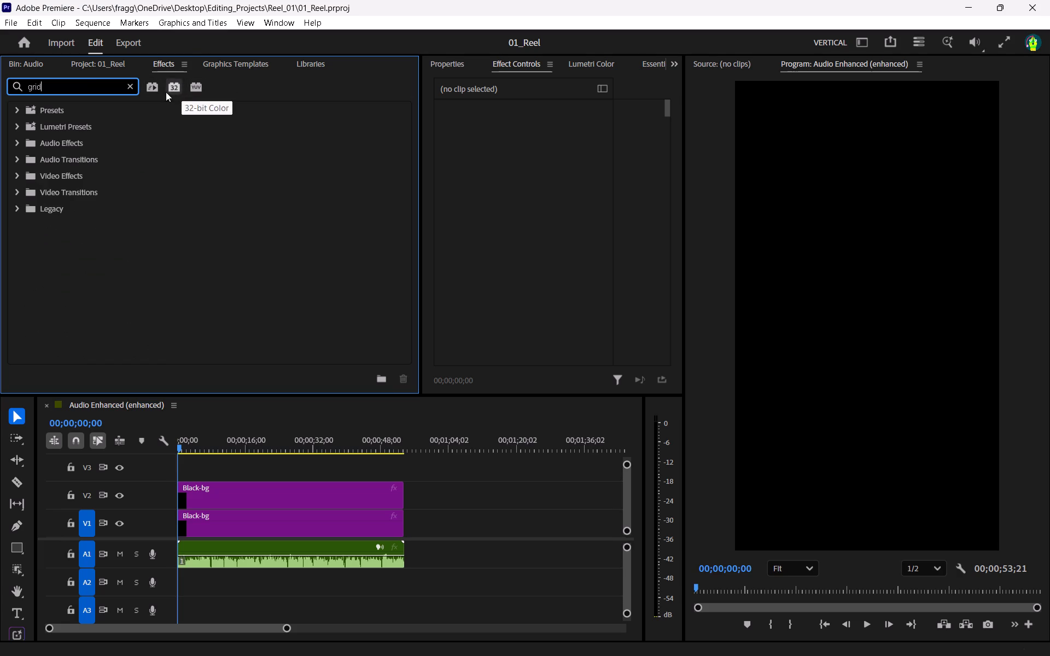
left_click(151, 92)
left_click(151, 92)
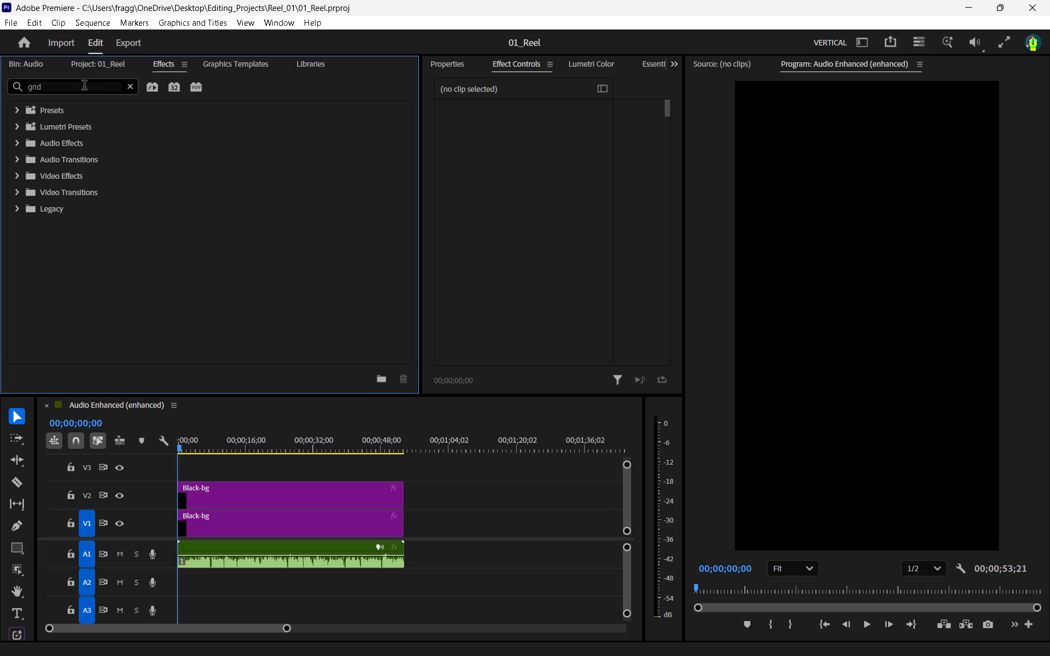
left_click(127, 86)
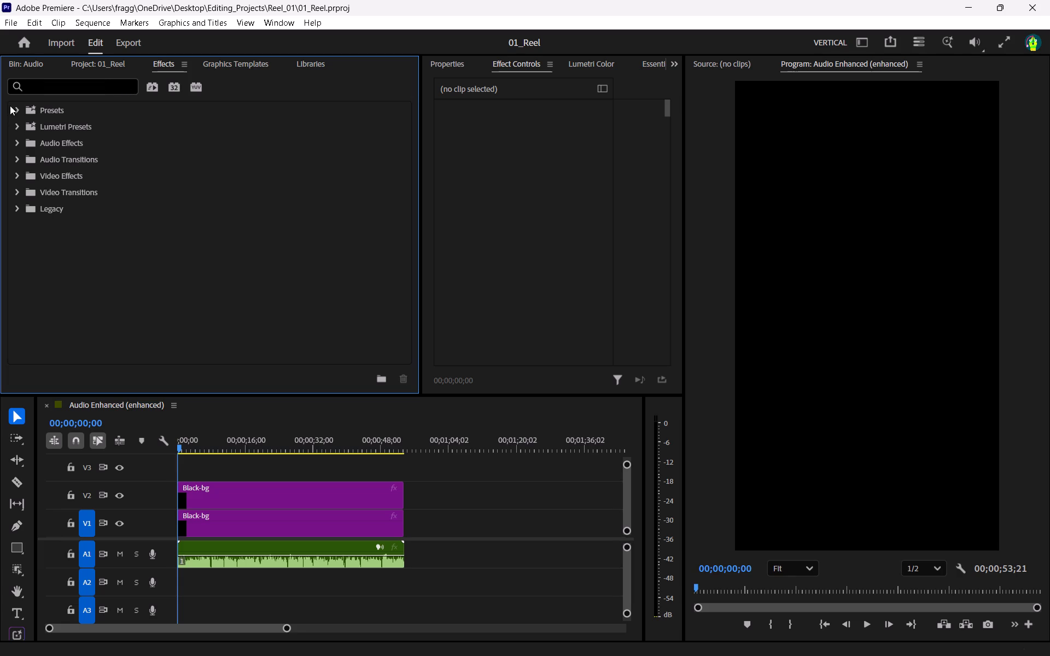
Look through the PiPs folder of the effect presets, including 25% PiPs, and collapse the folders again.
left_click(14, 108)
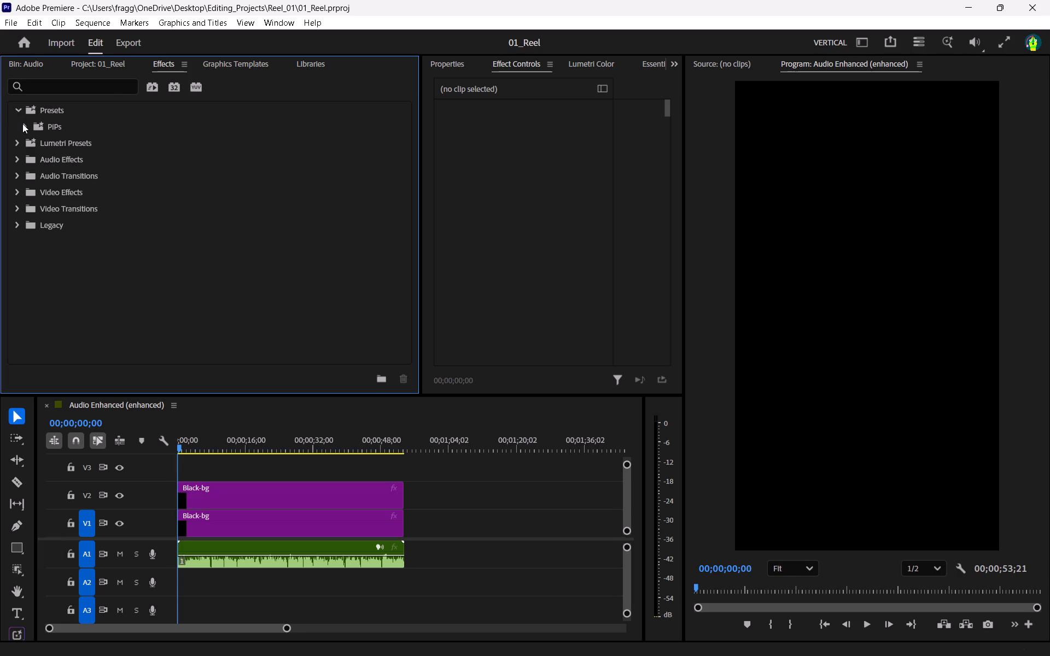
left_click(22, 124)
left_click(33, 142)
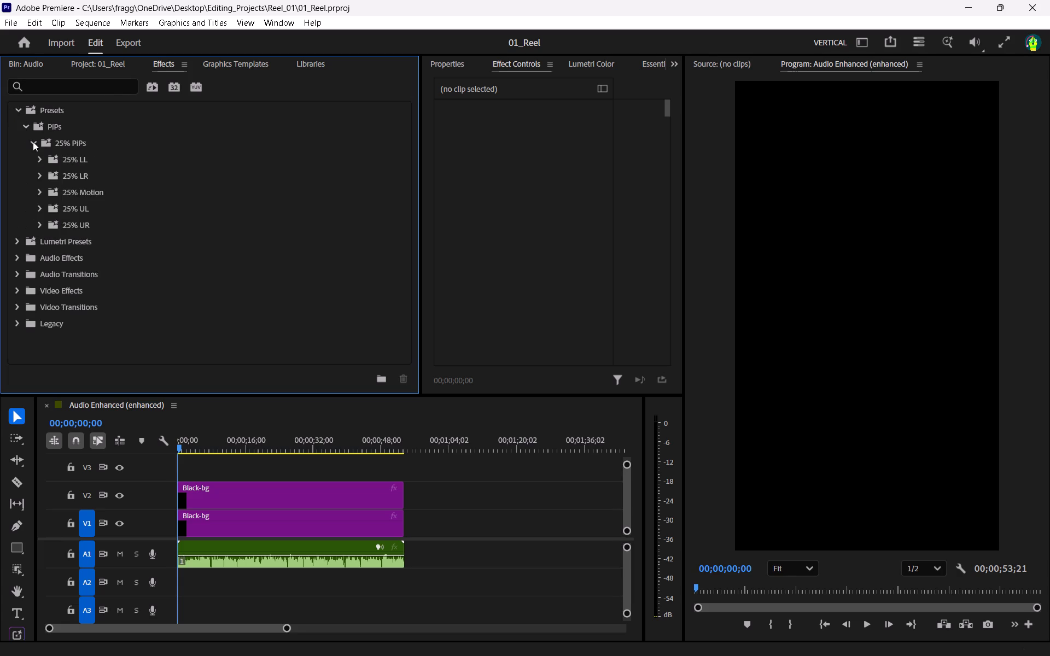
left_click(33, 142)
left_click(26, 125)
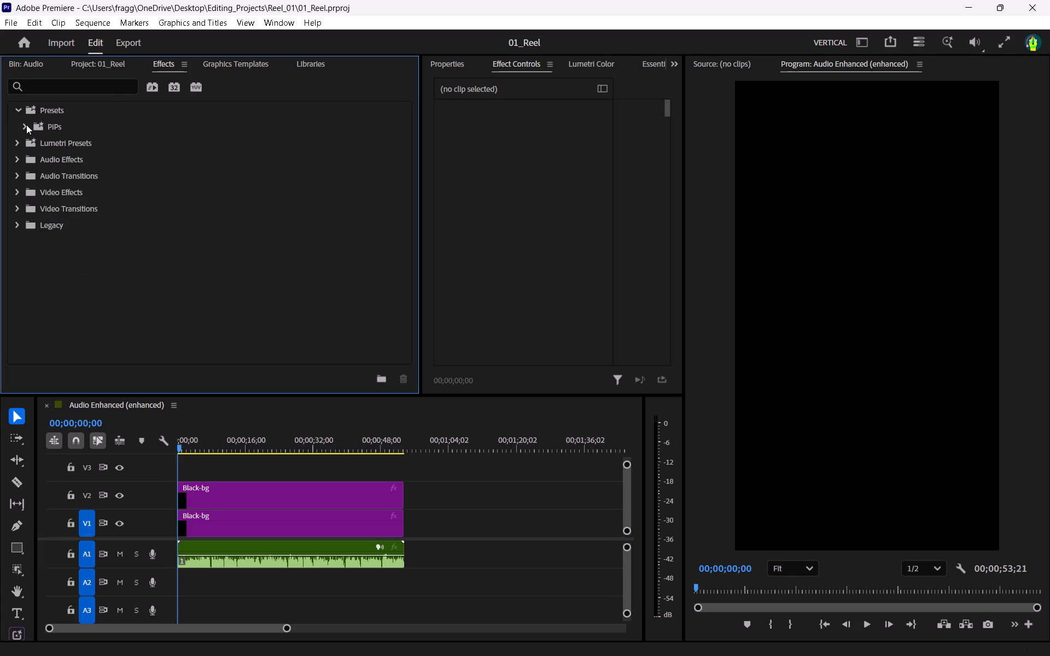
left_click(17, 108)
left_click(170, 153)
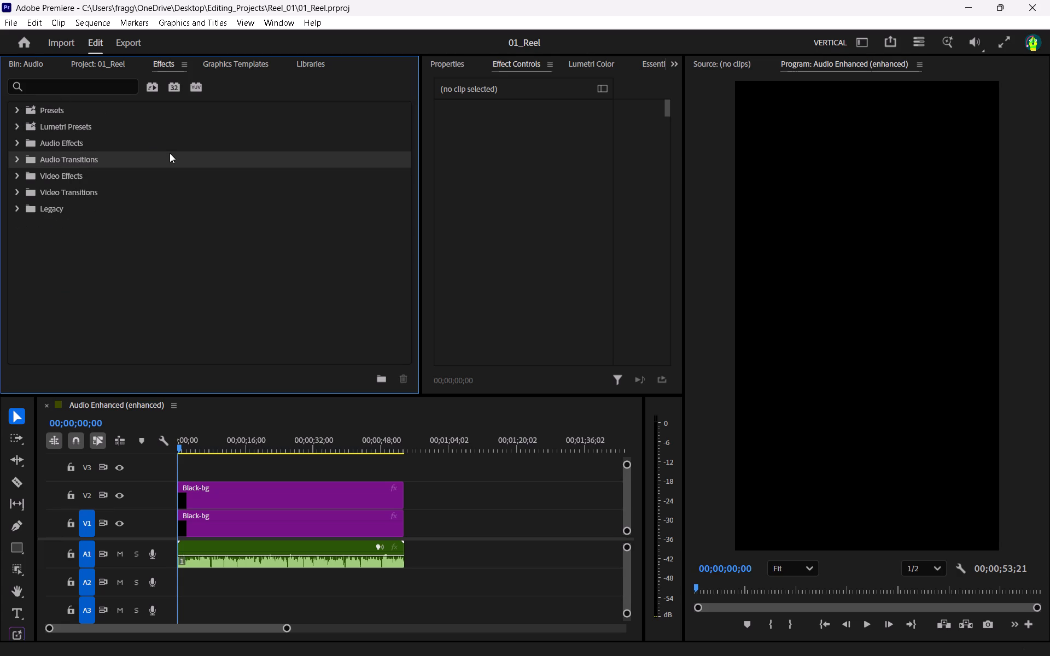
Select the Black-bg clip on track V2 and search the effects for "grid" again.
left_click(511, 126)
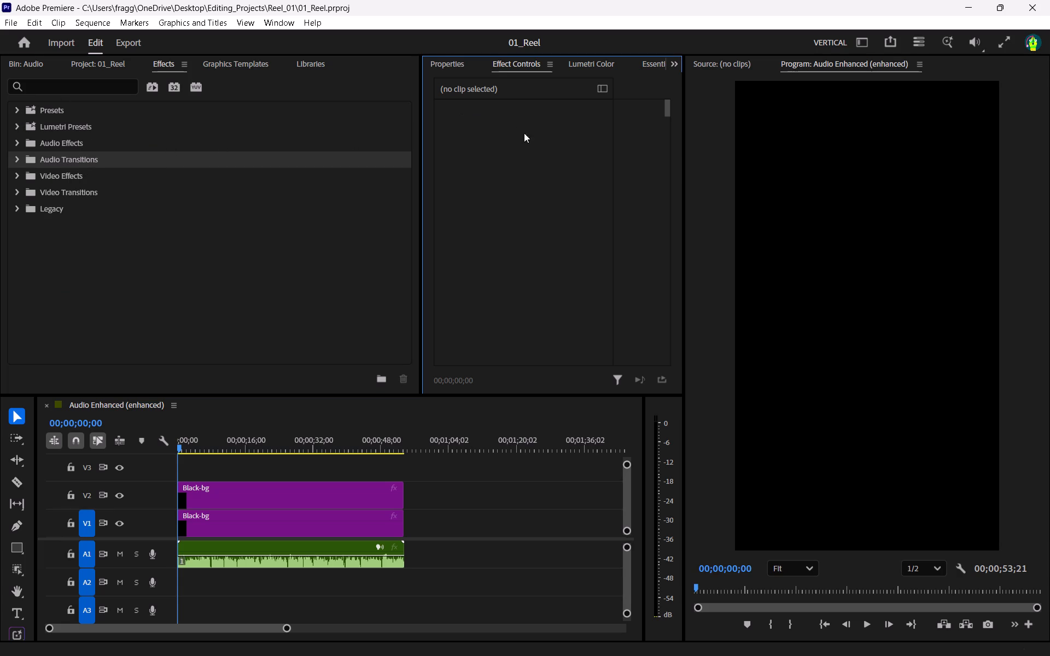
left_click(300, 494)
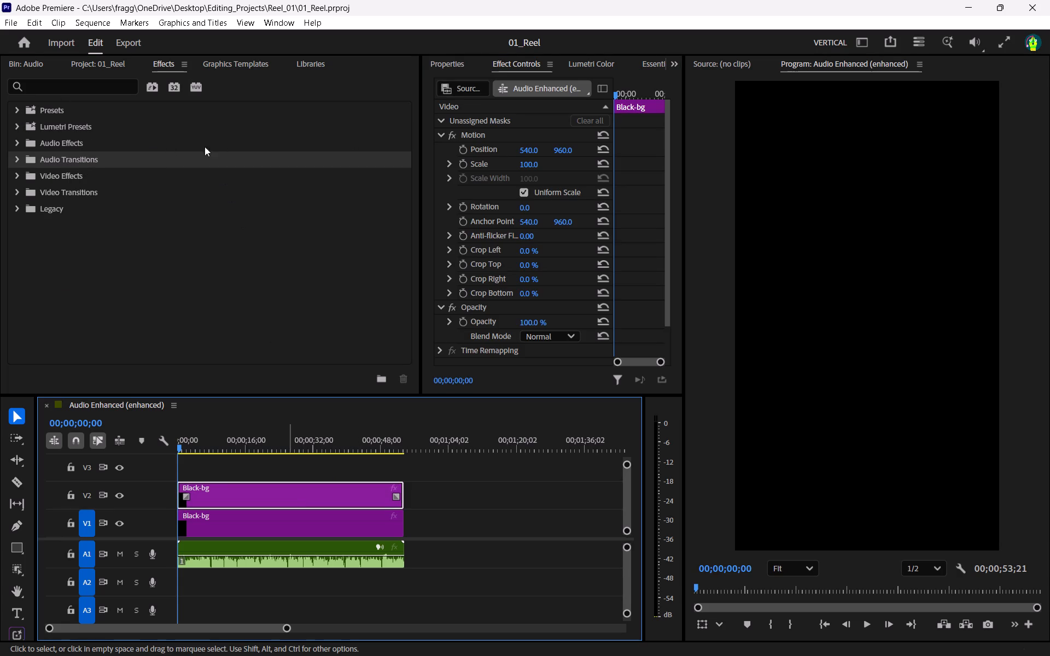
left_click(99, 80)
left_click(99, 83)
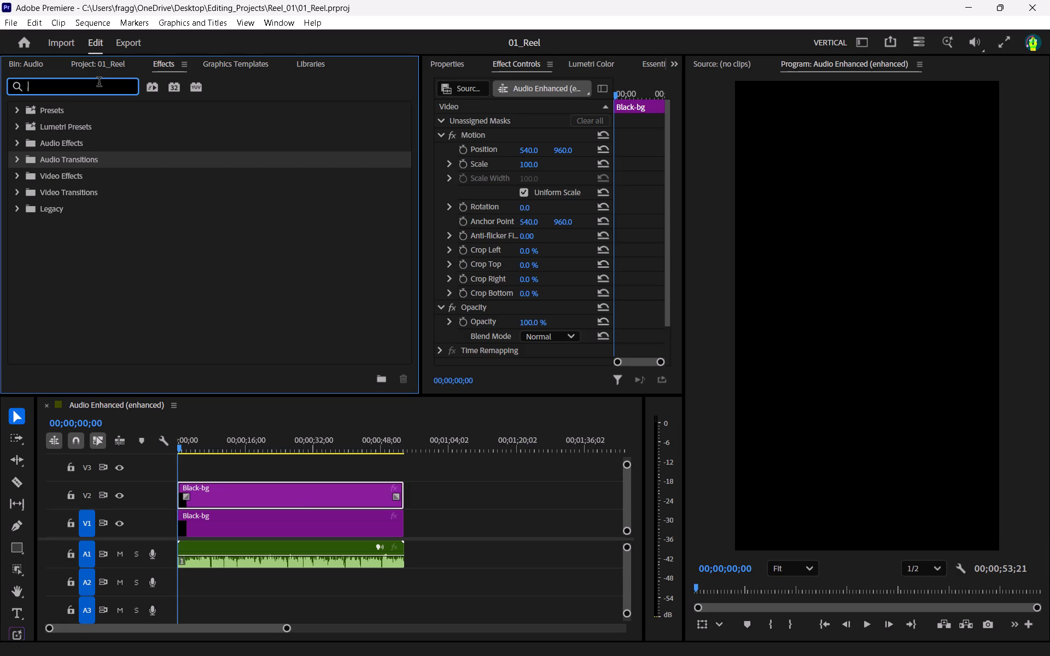
type("grid")
key("Return")
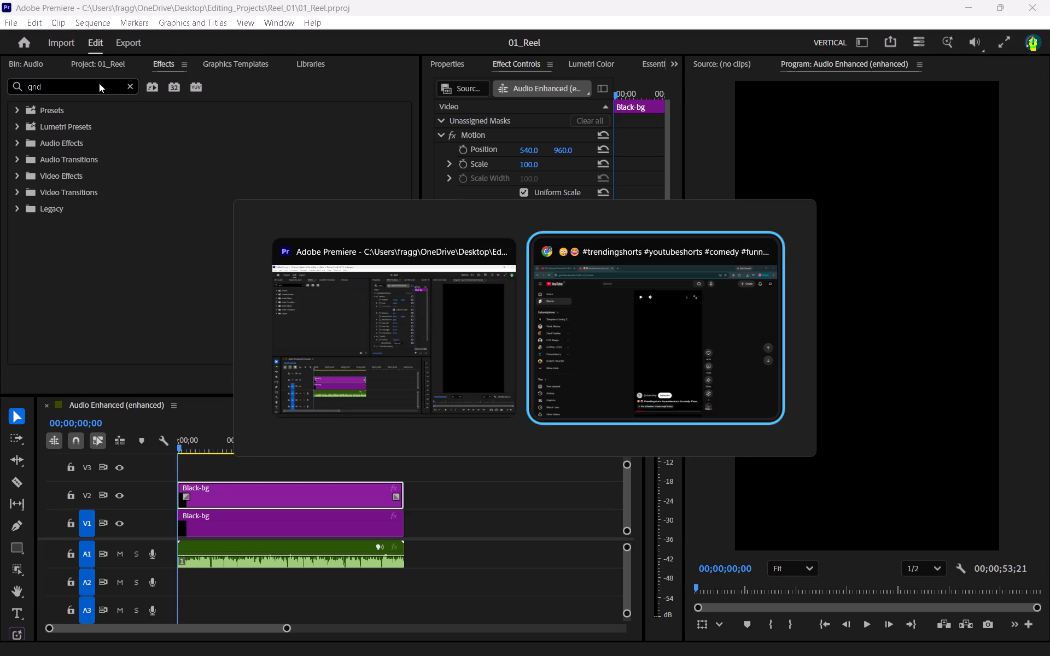
Switch to Chrome, close the Shorts tab, play the Premiere Pro reel editing course and dismiss its product overlay.
key("space")
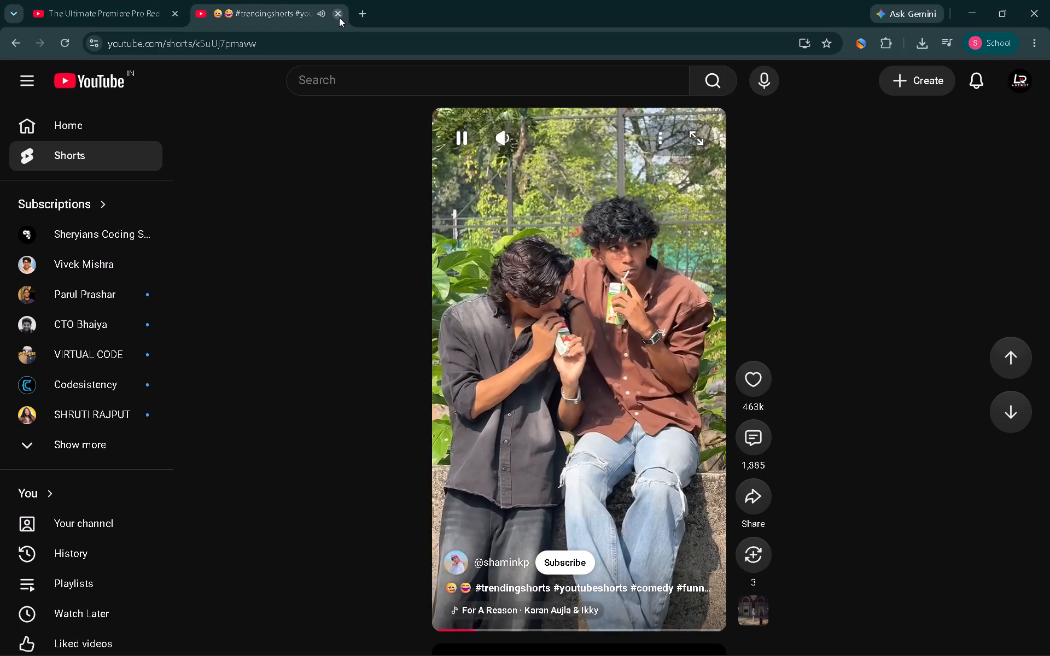
left_click(339, 17)
key("space")
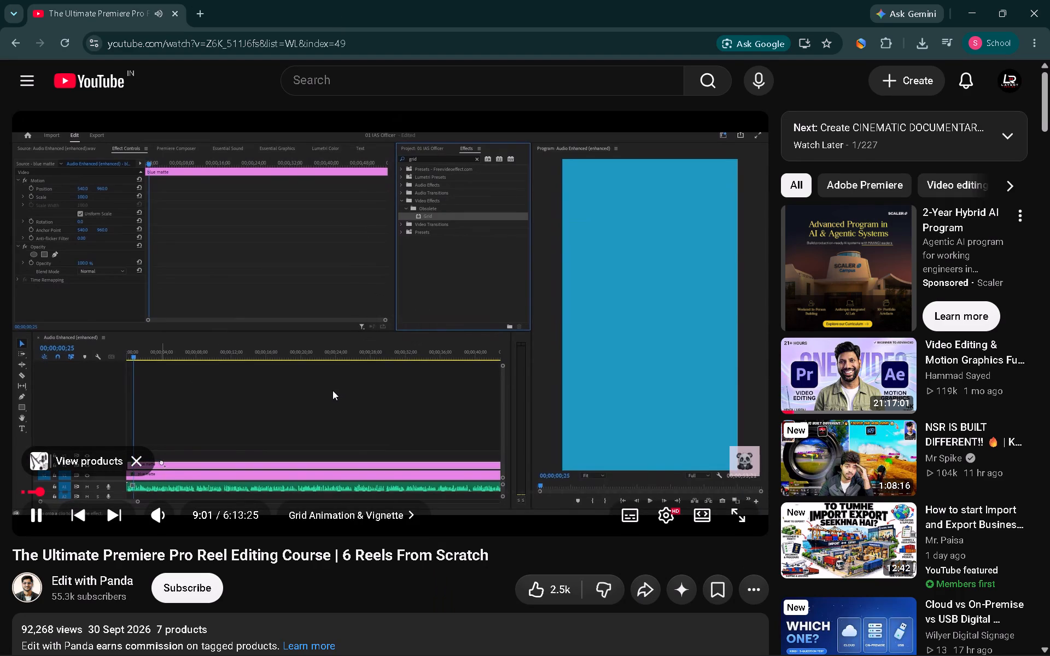
left_click(139, 462)
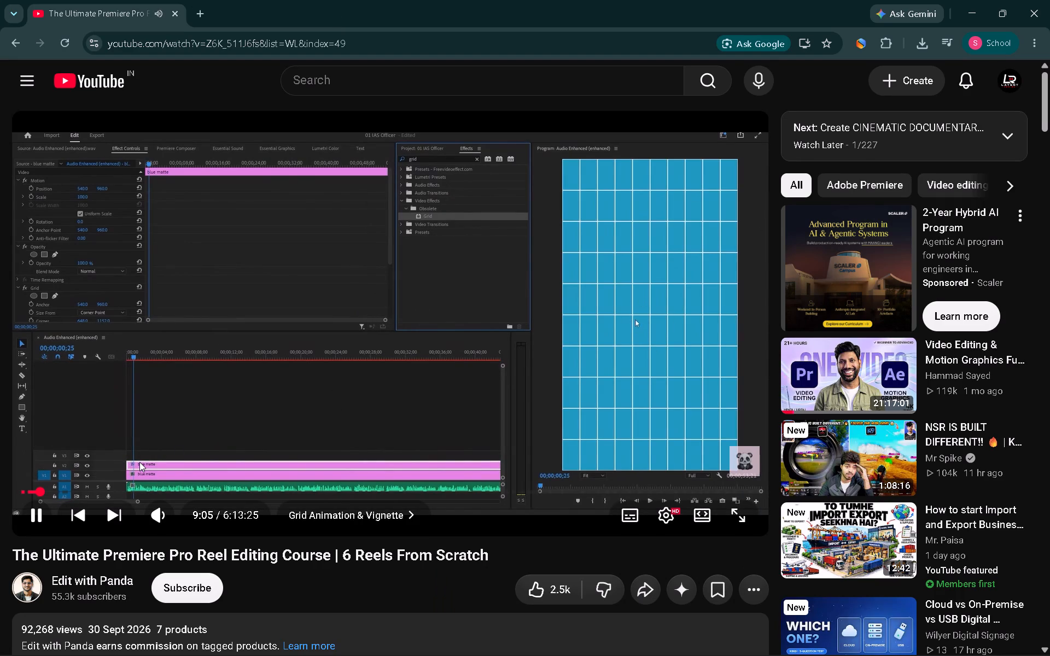
Skip ahead through the course's Grid Animation & Vignette chapter in full screen, examining how the Grid effect is found and set up.
key("Right")
key("Right")
key("Right")
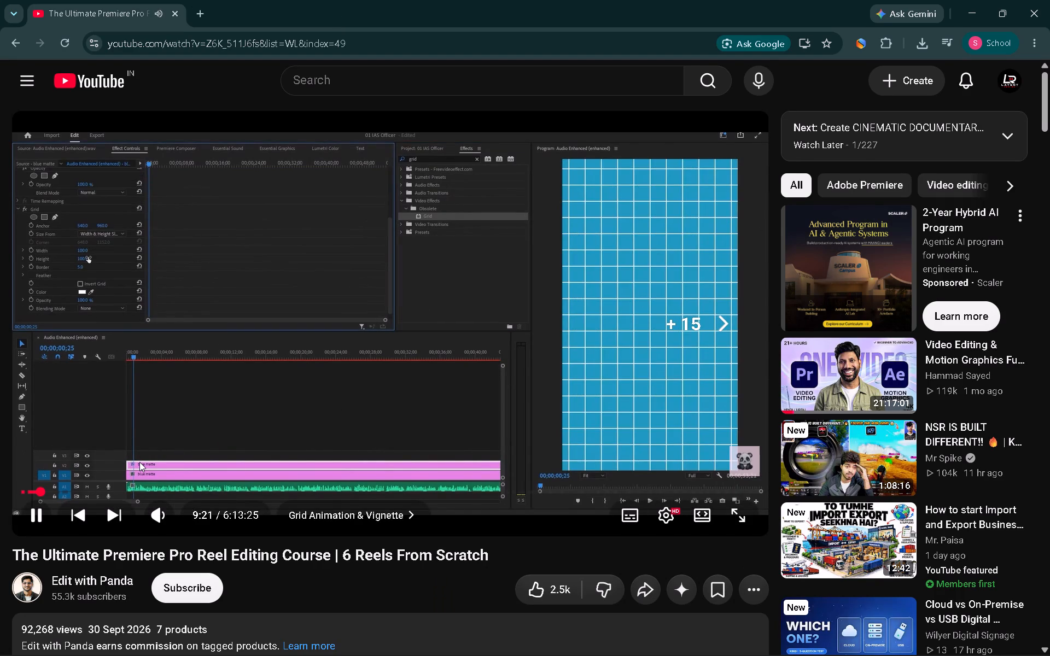
key("f")
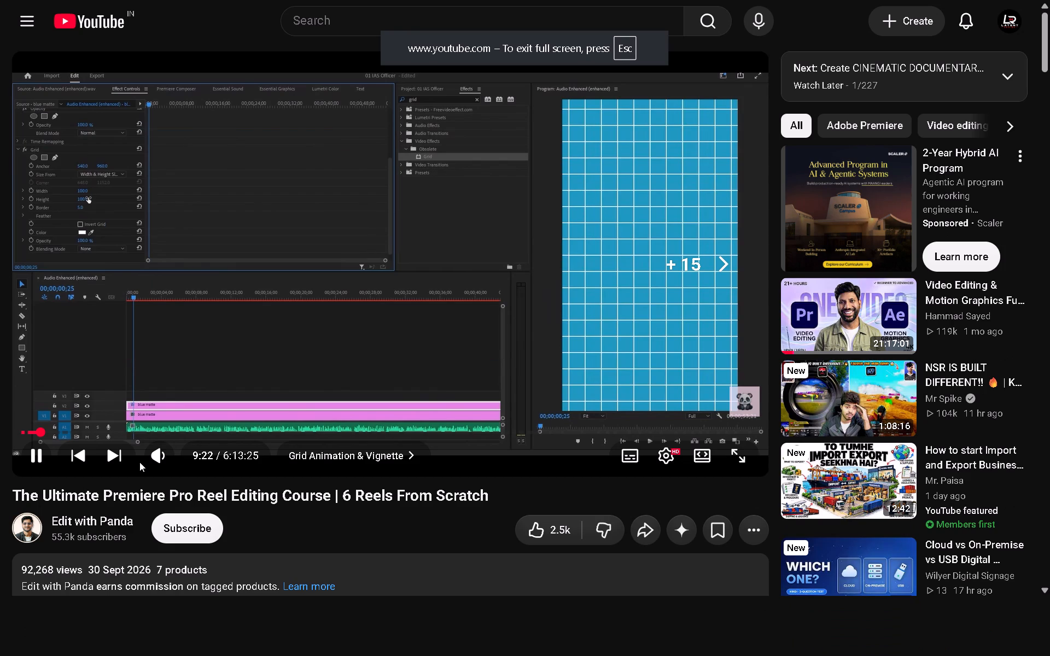
key("Right")
key("Right")
key("Right")
key("Right")
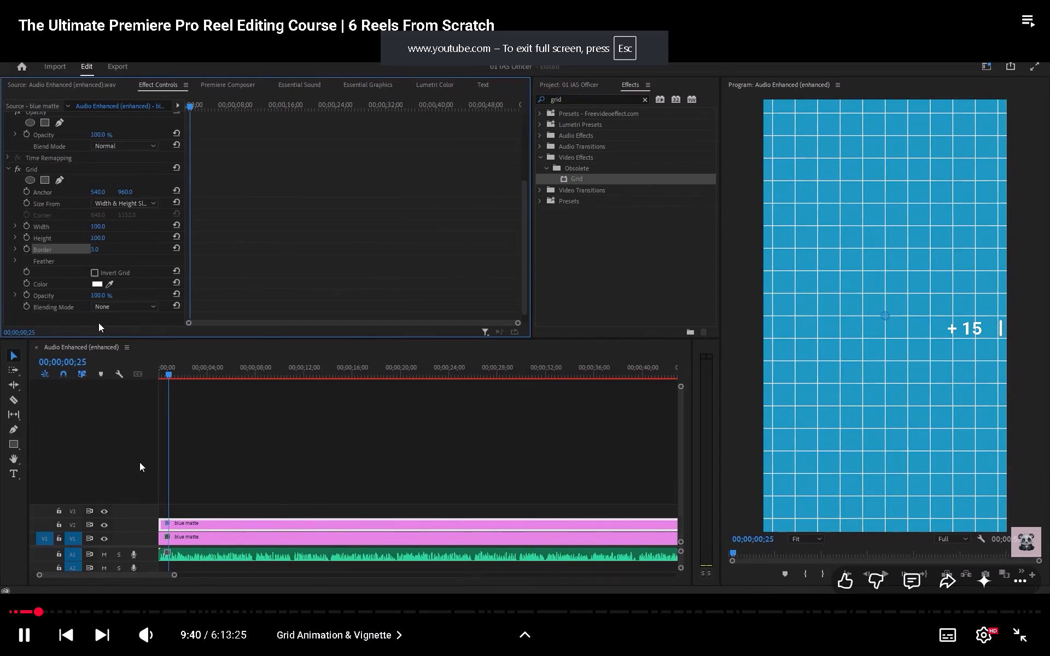
key("Right")
key("Right")
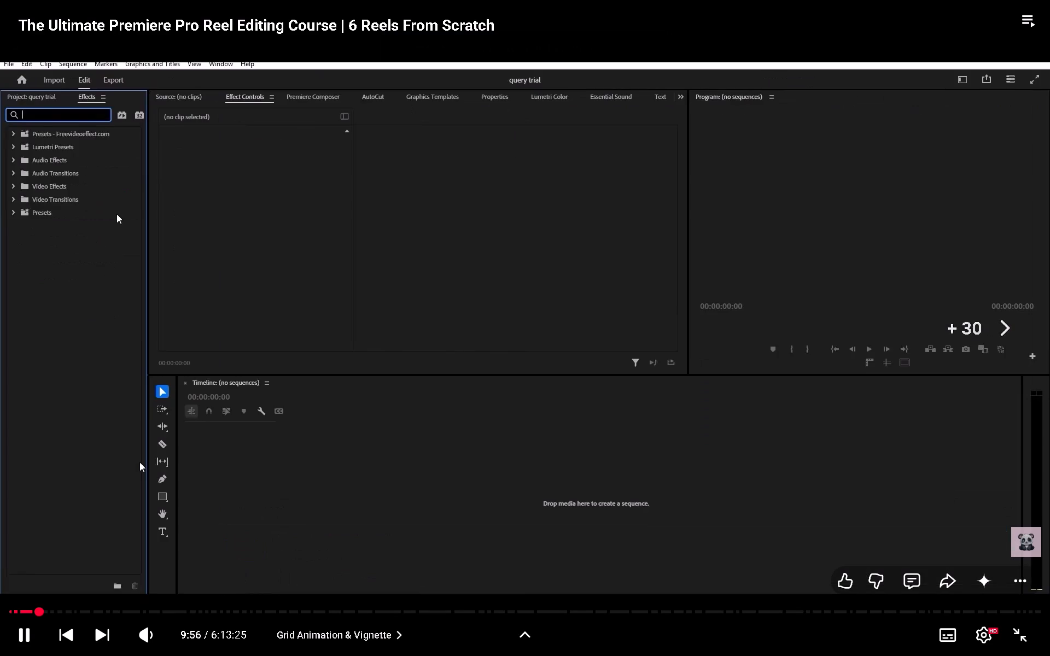
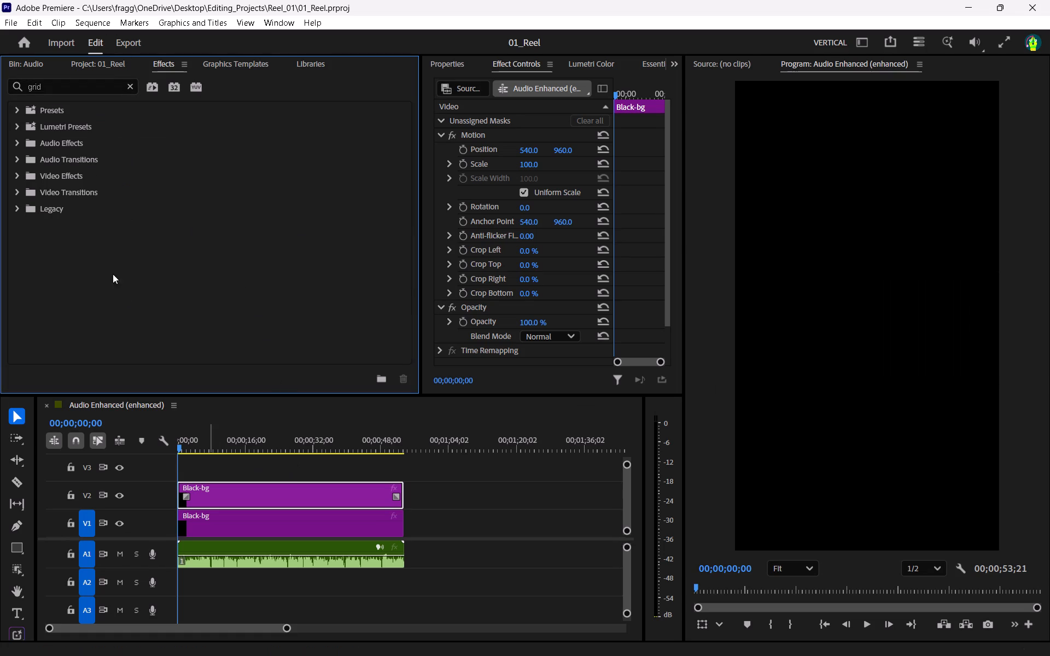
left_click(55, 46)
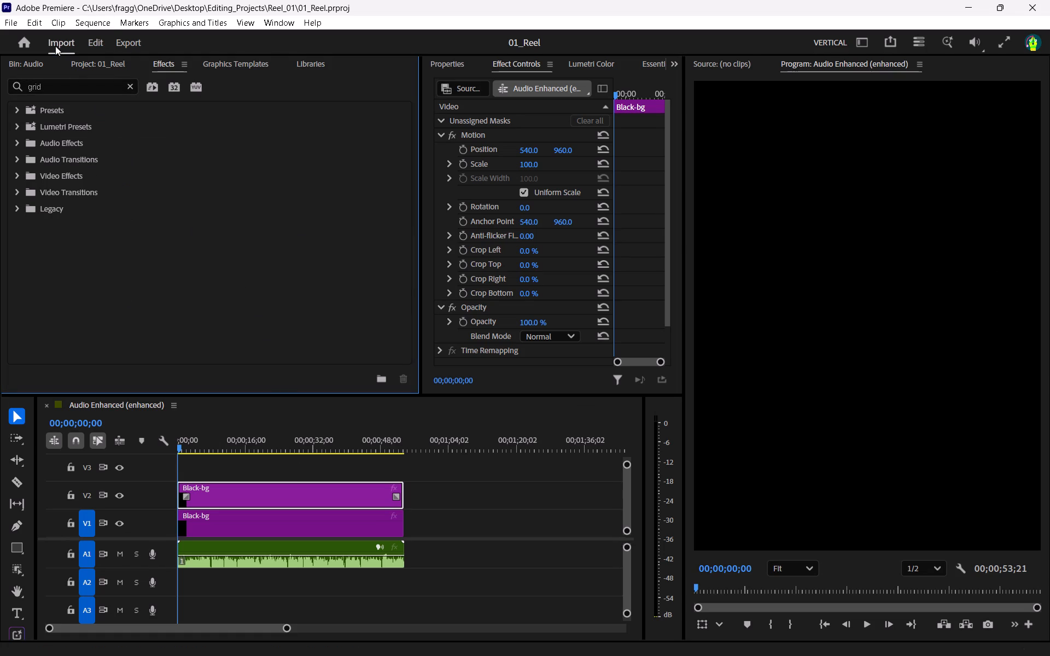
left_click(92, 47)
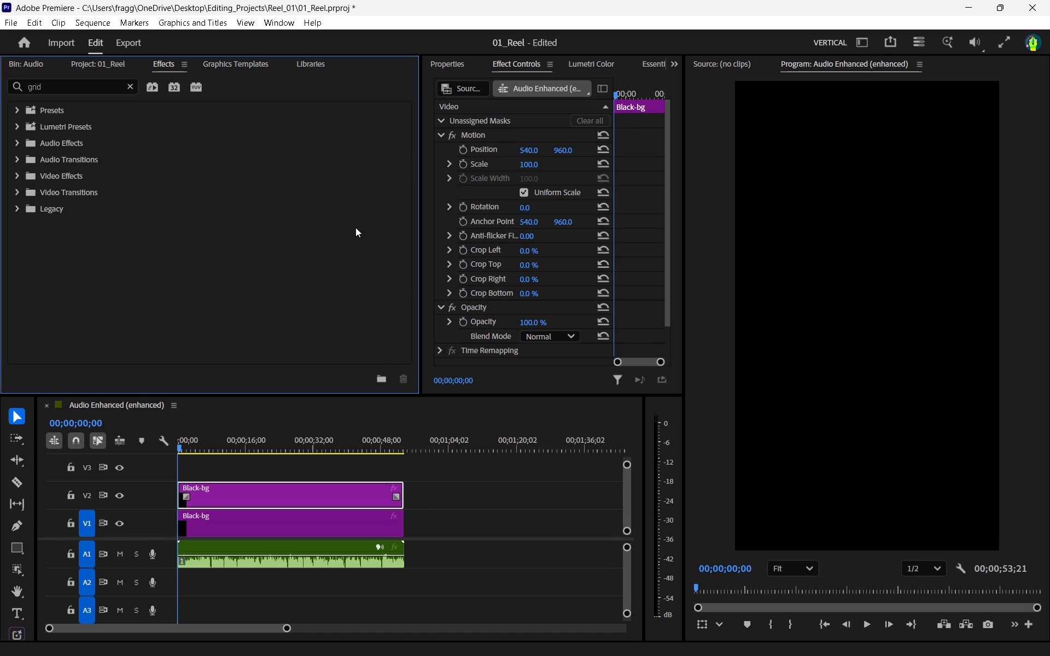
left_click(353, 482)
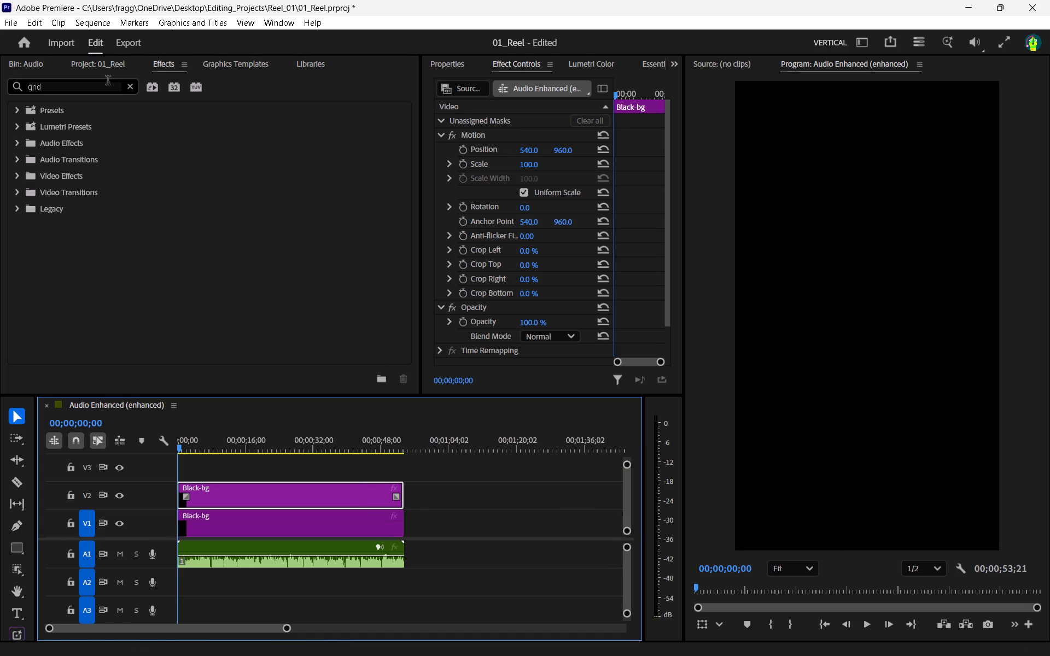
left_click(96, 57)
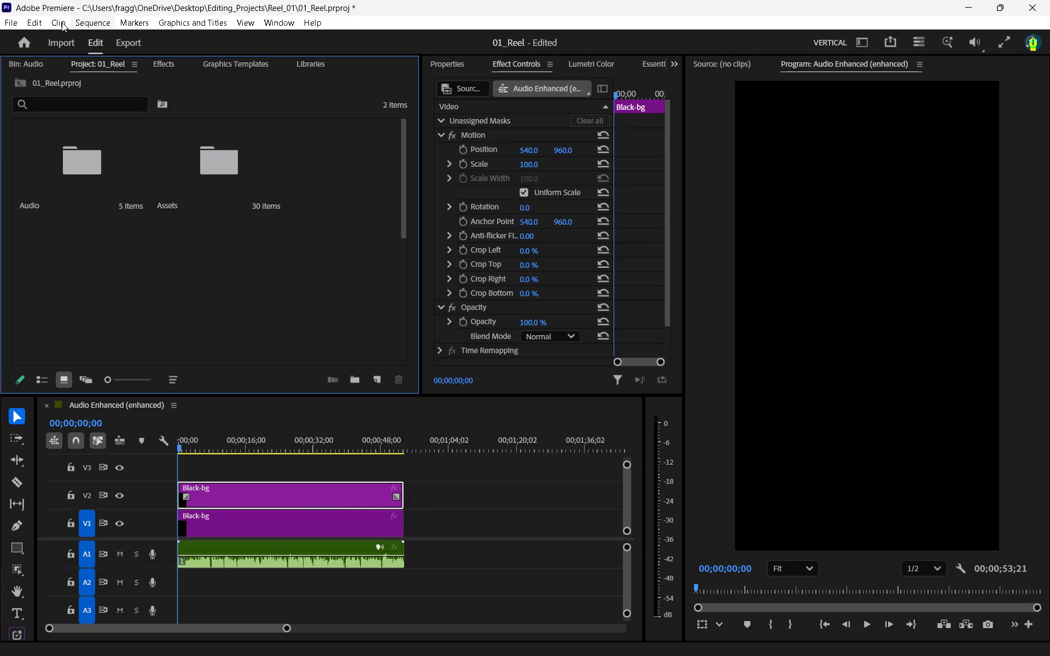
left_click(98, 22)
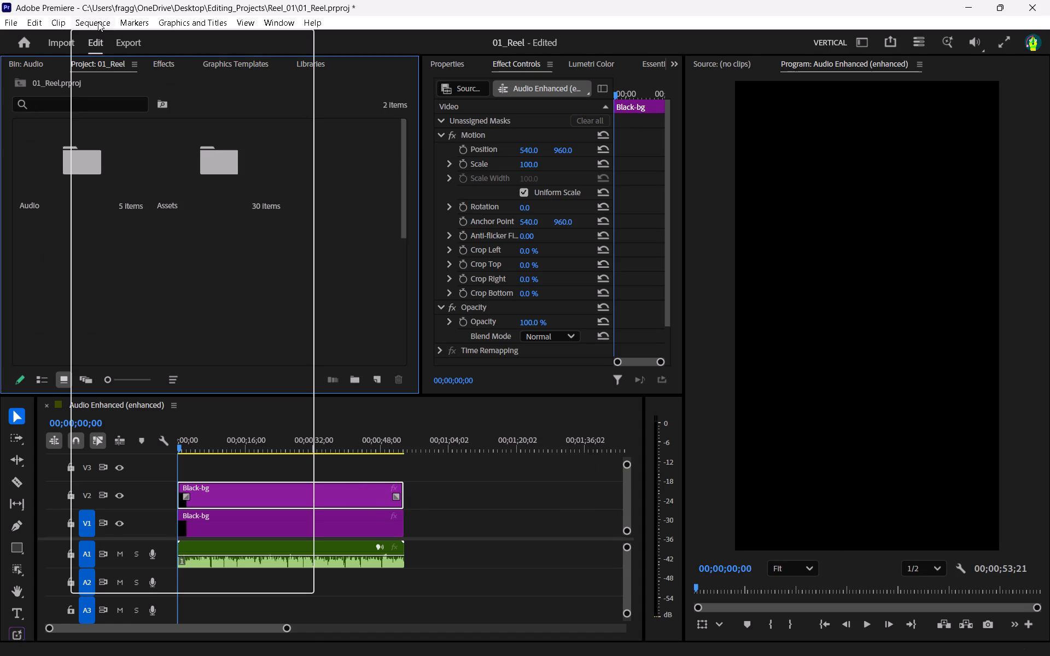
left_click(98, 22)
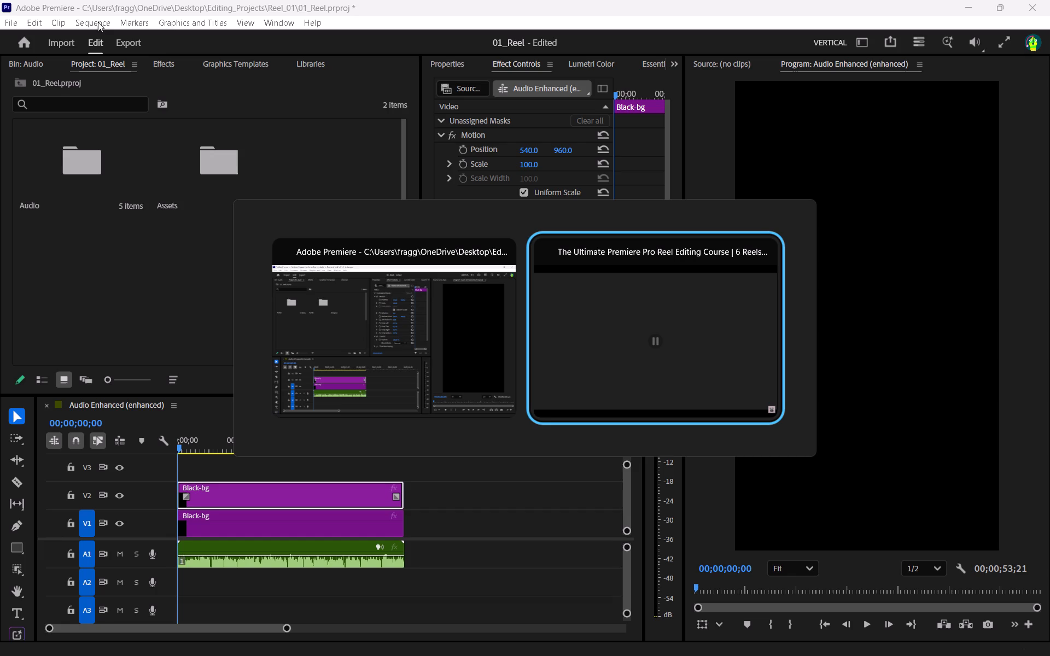
Switch to Chrome and rewatch the course's Grid Animation & Vignette chapter, examining how the clip is replaced with an After Effects composition.
key("space")
key("Left")
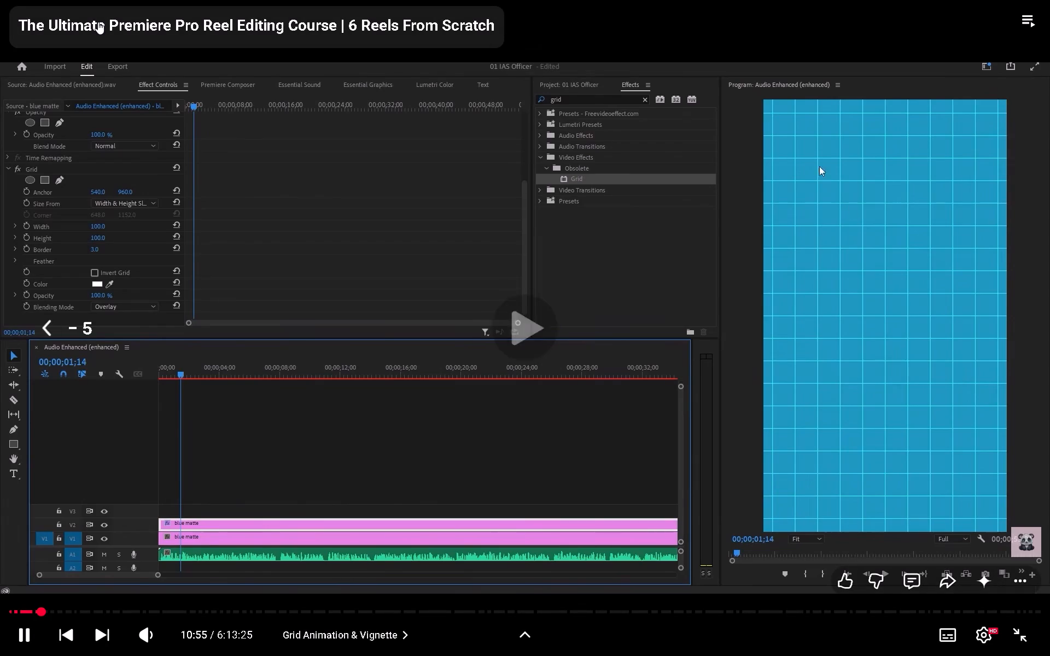
key("Left")
key("Left")
key("Left")
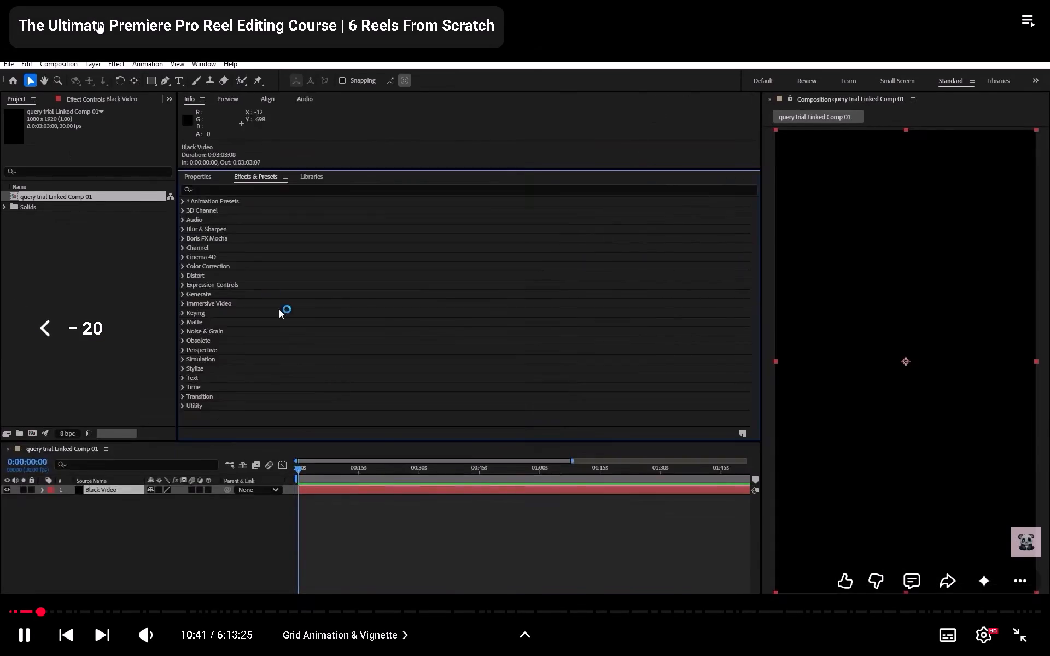
key("Left")
key("Left")
key("Left")
key("Left")
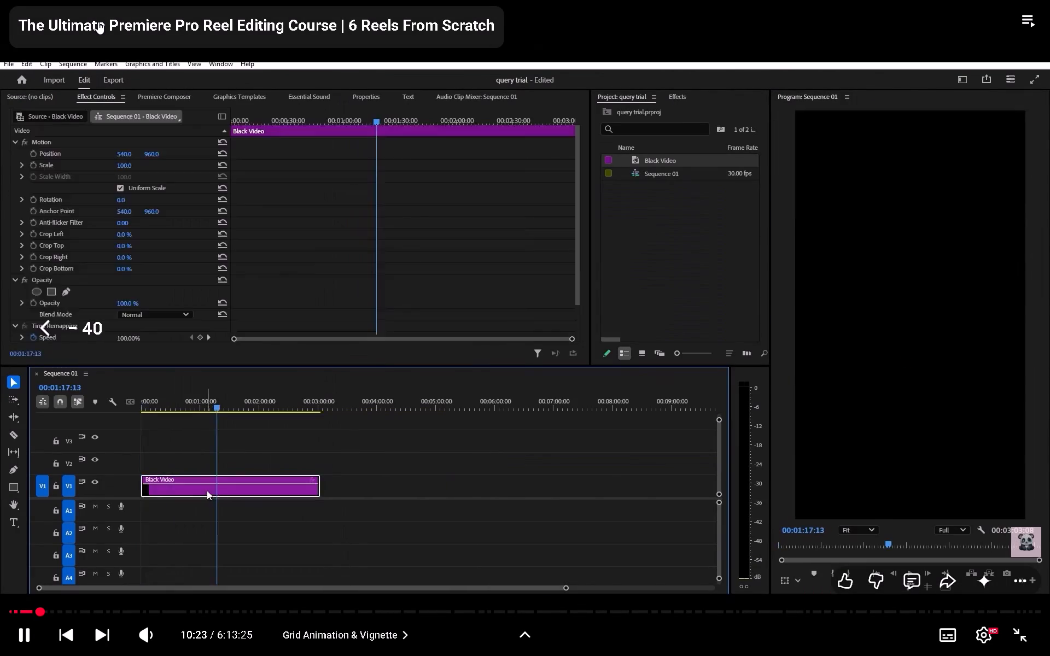
key("Left")
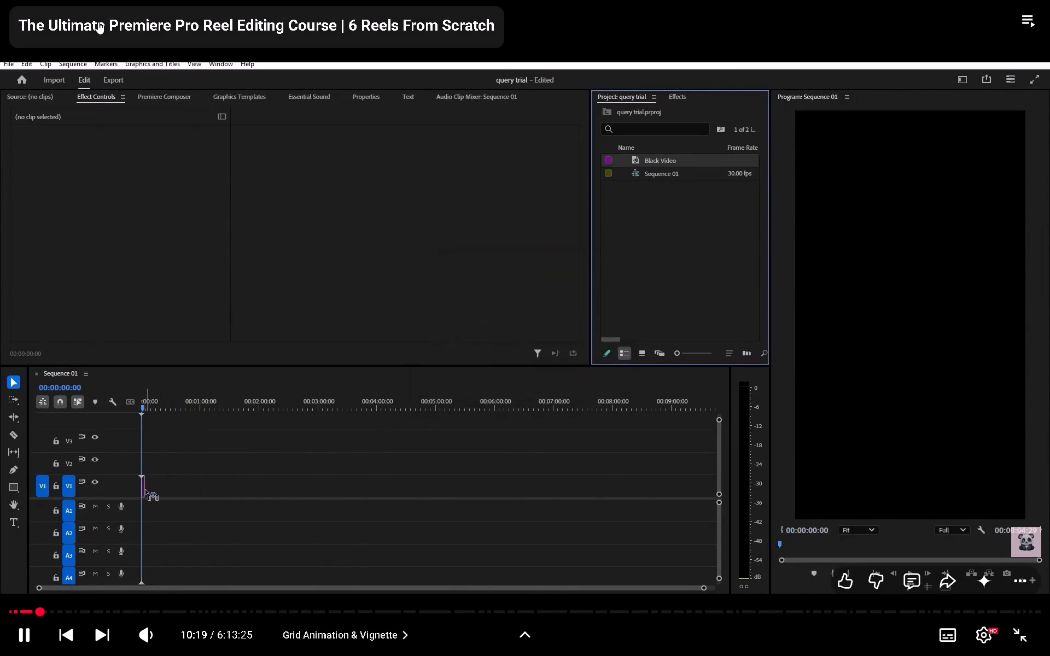
key("Right")
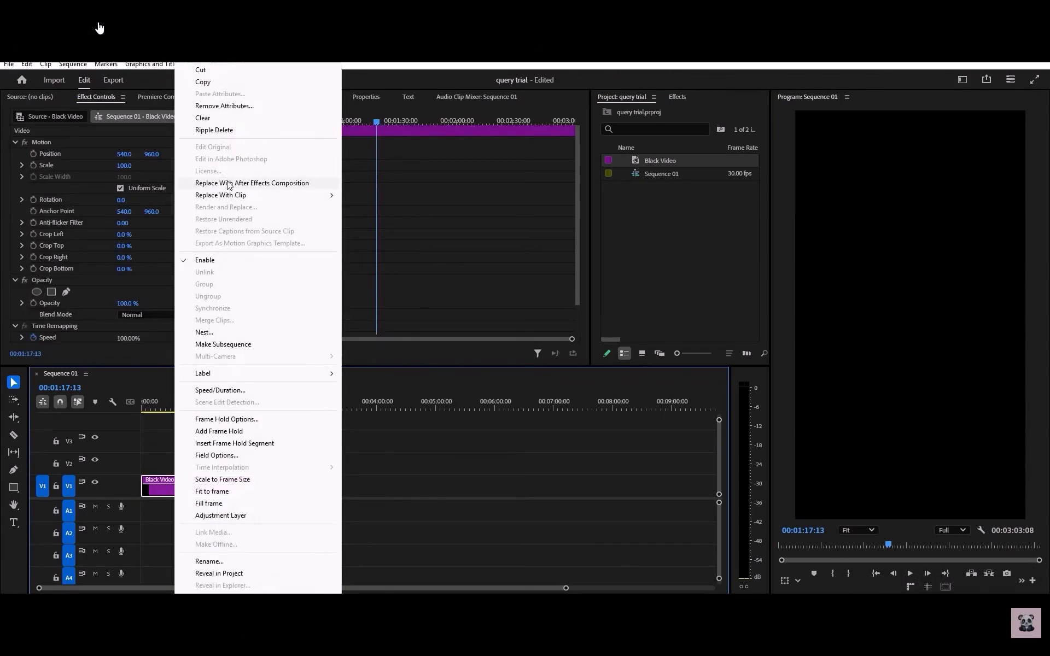
key("space")
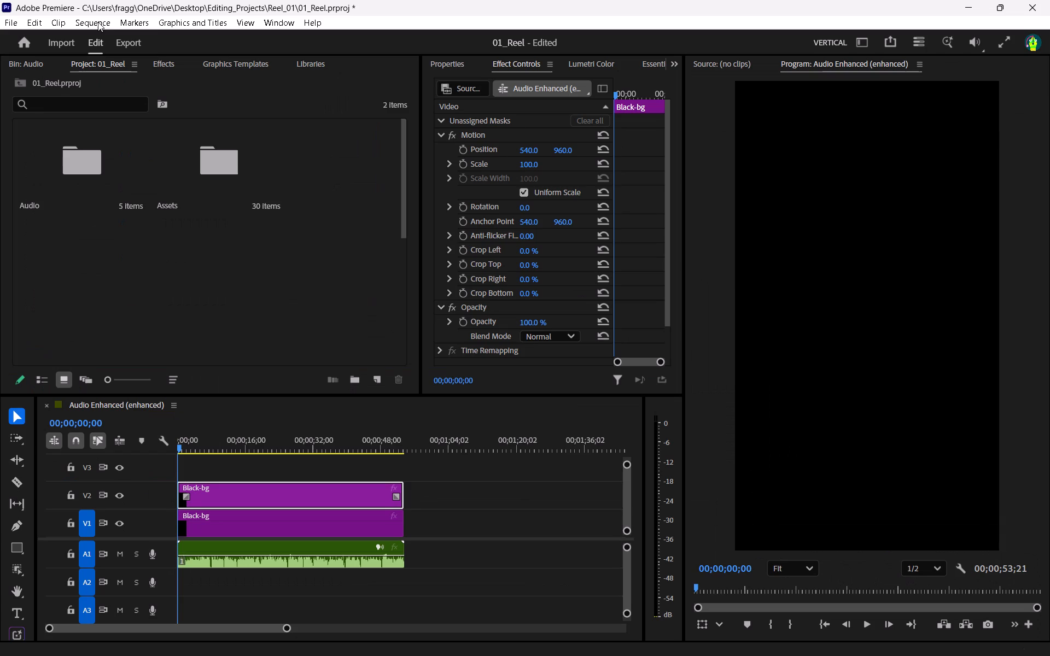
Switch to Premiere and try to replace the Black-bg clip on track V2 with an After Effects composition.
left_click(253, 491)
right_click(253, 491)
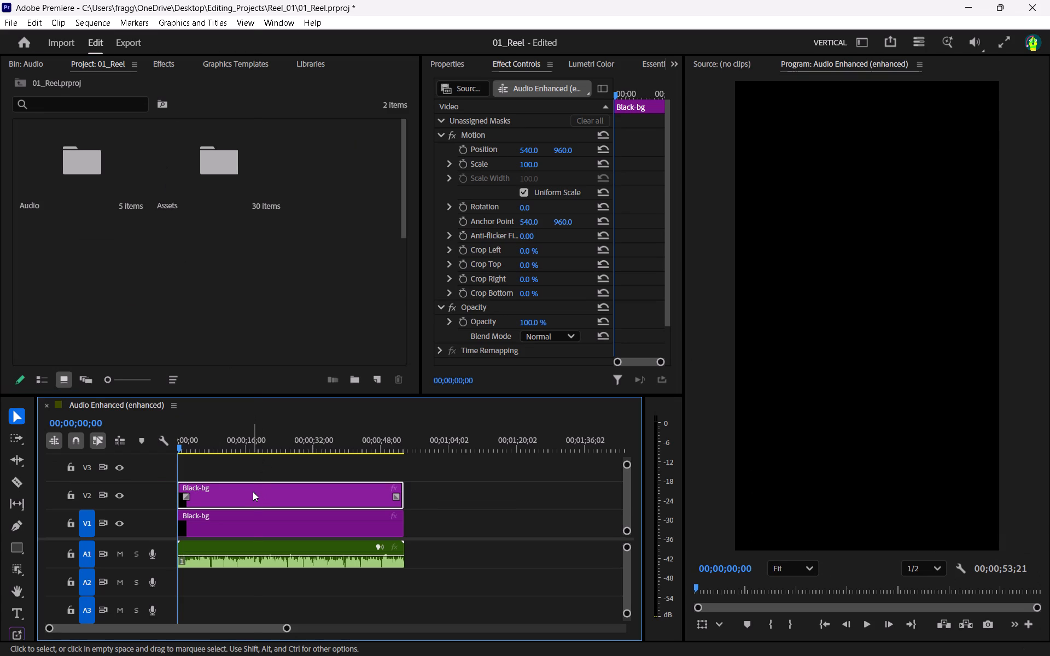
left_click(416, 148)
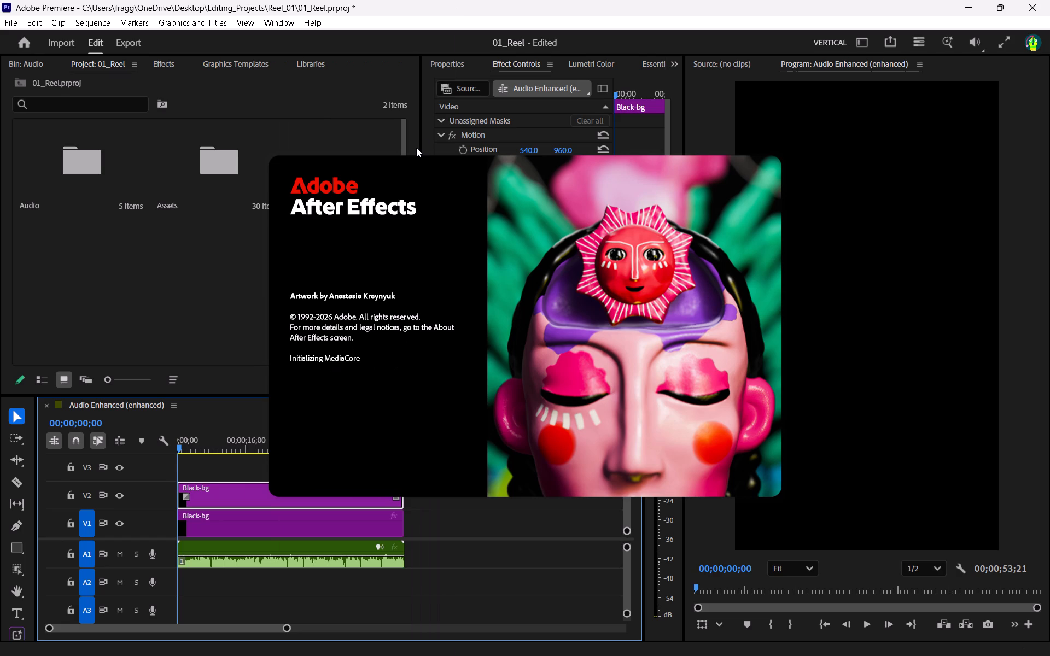
Switch to Chrome and watch how the course applies the Grid effect in After Effects, pausing once that part is over.
key("space")
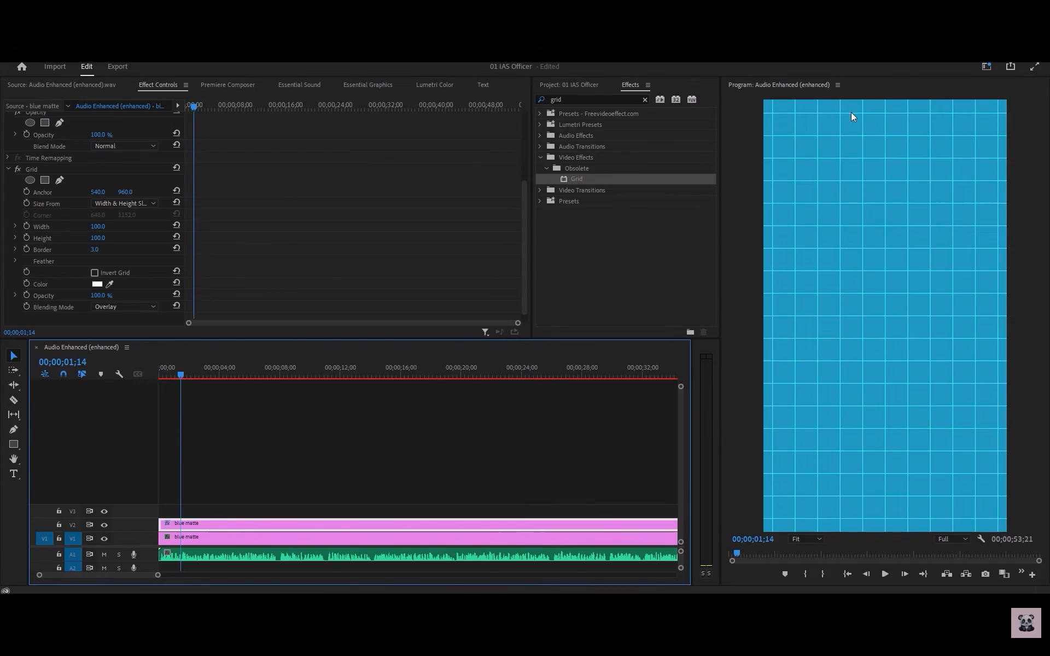
key("Left")
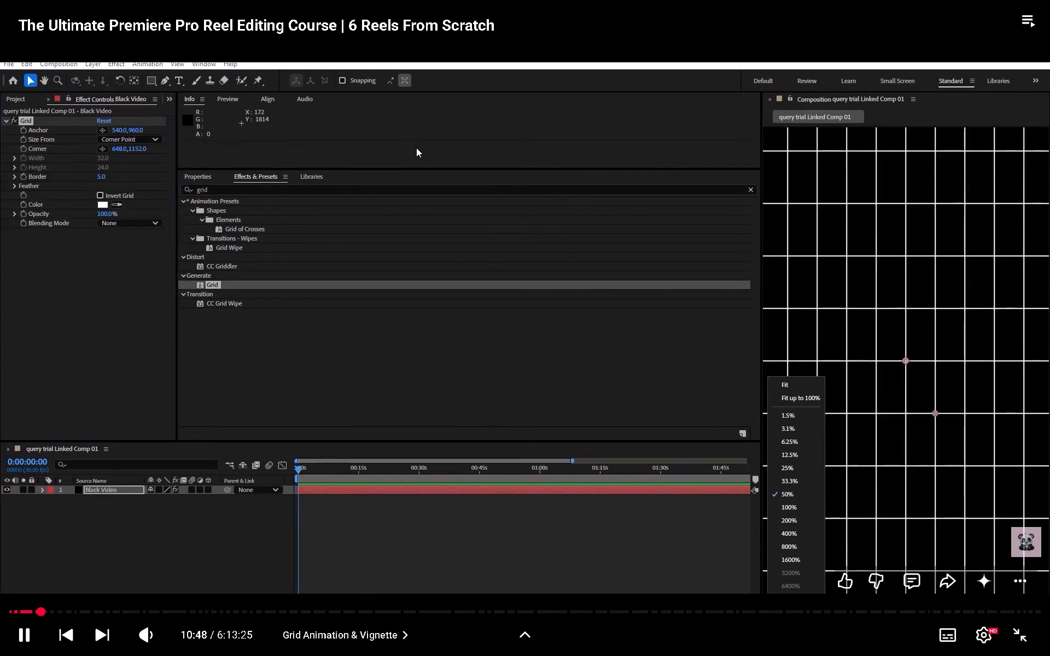
key("space")
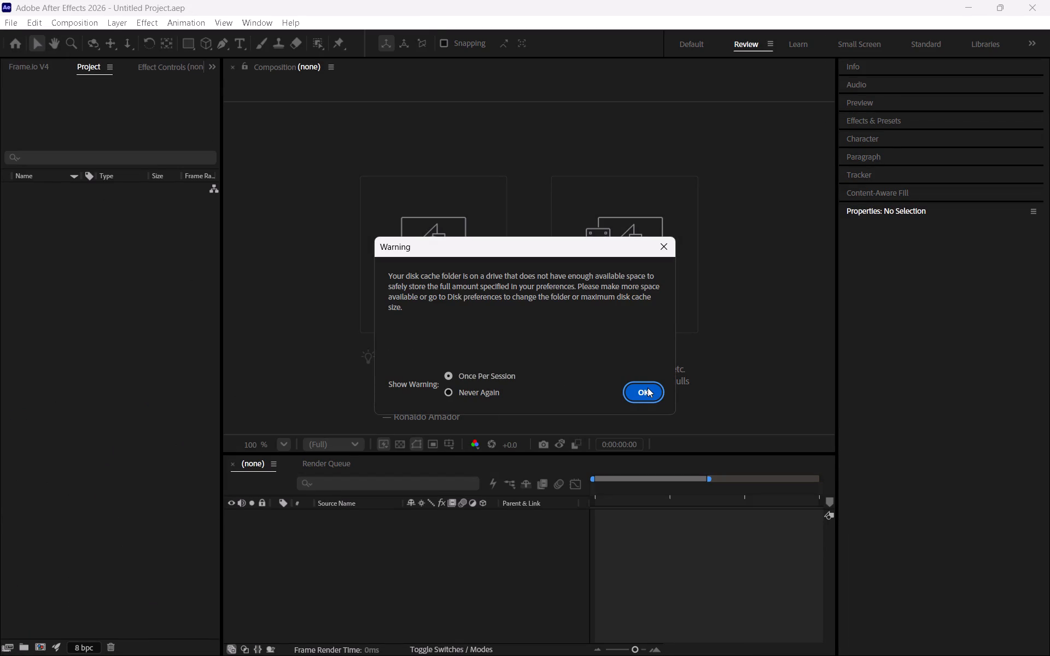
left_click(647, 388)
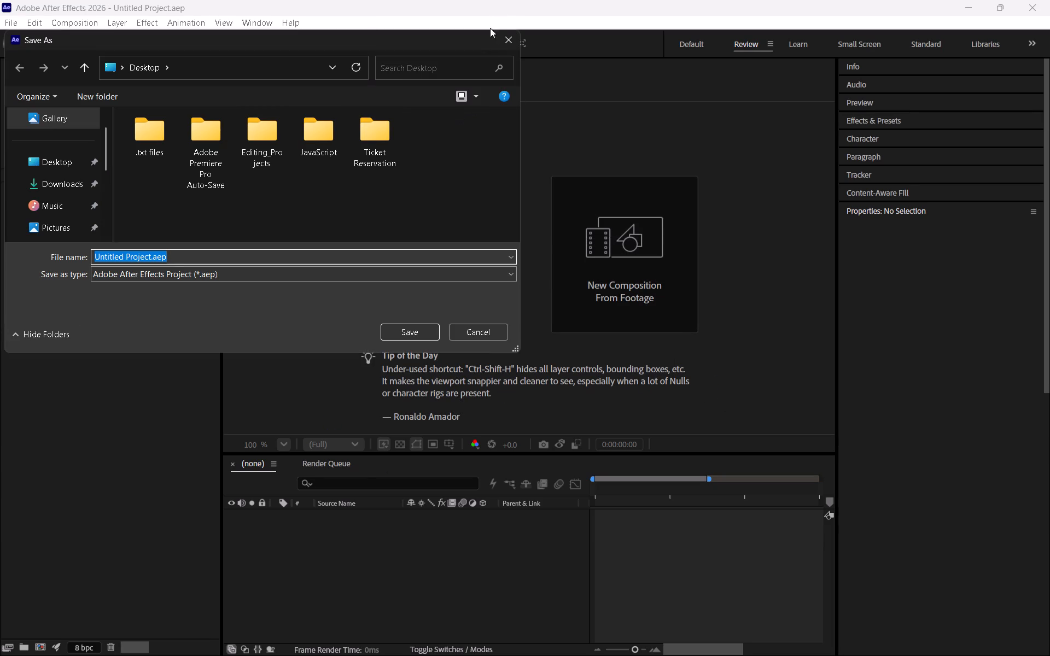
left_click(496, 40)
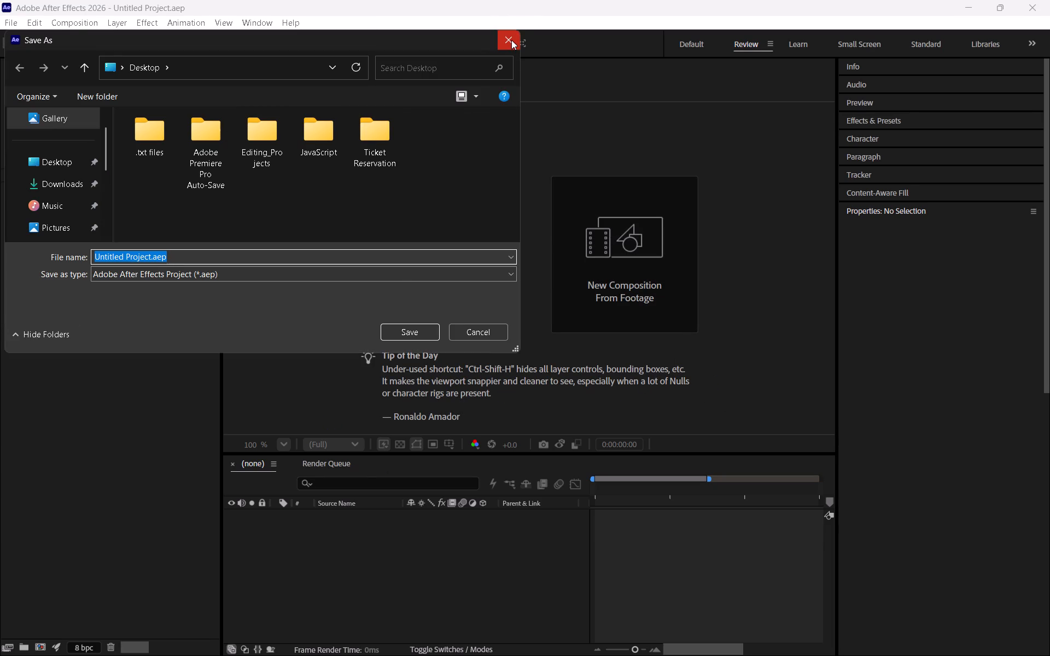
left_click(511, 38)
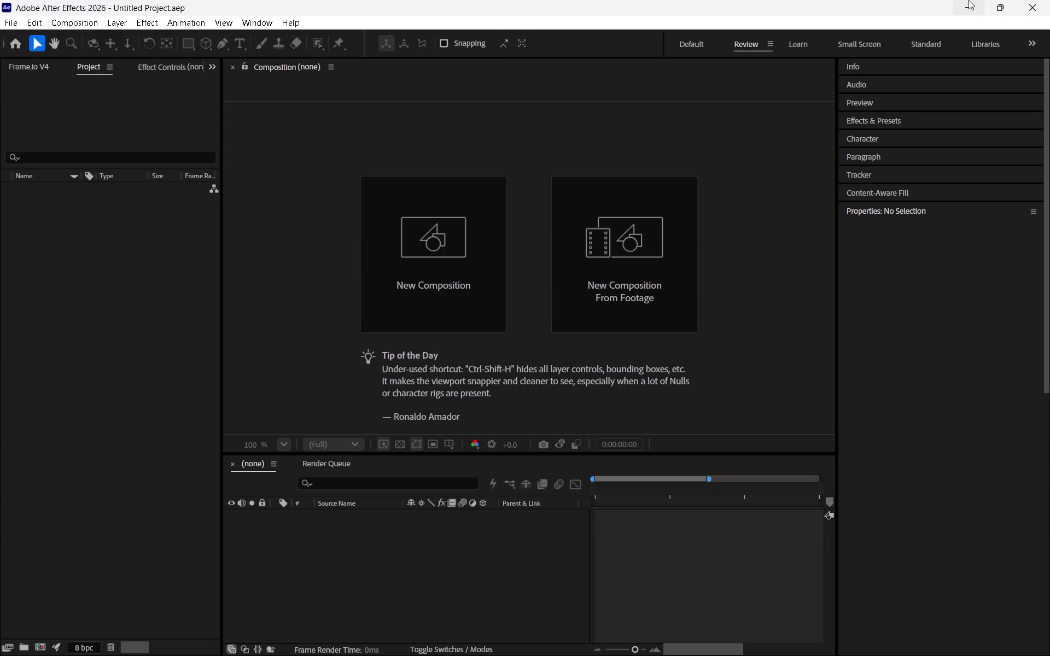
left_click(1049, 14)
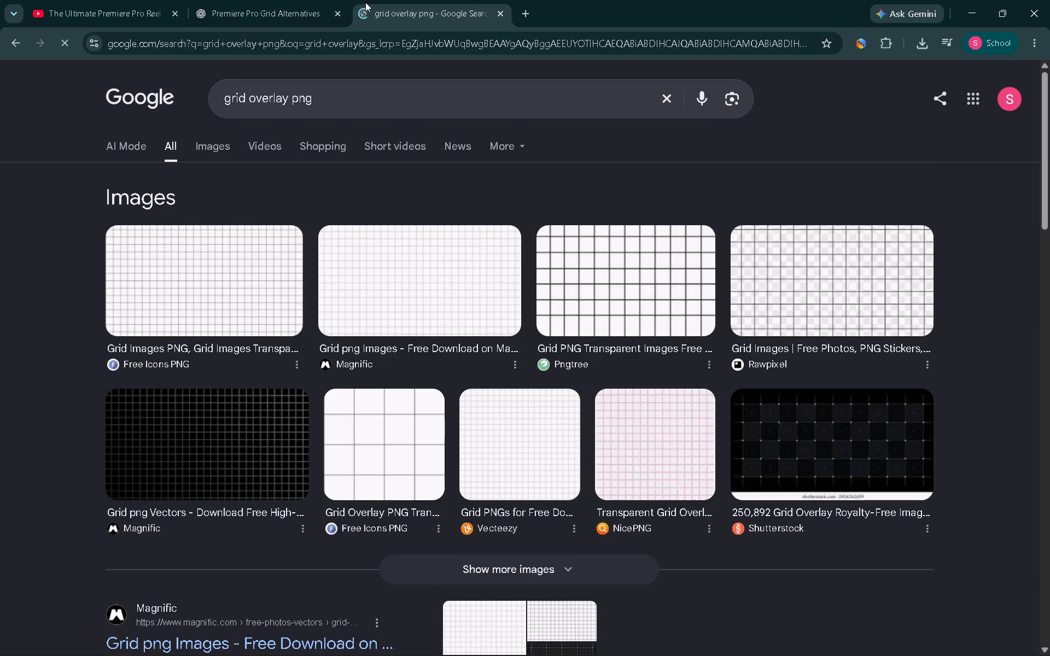
left_click(221, 143)
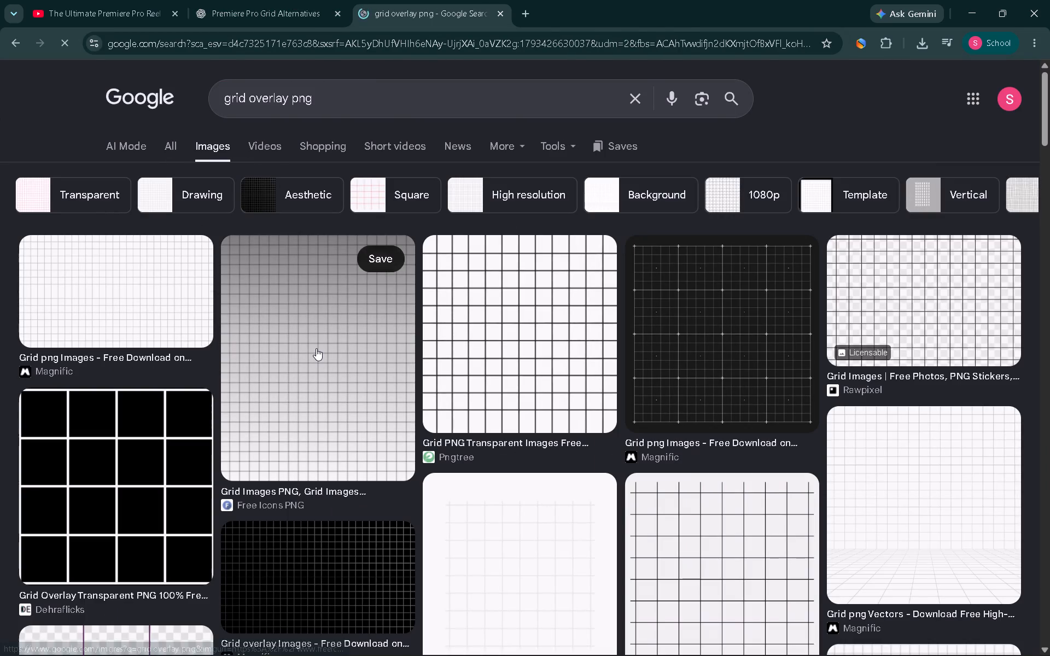
Save the Free Icons PNG vertical grid image as grid.png in the Assets folder of Desktop > Editing_Projects > Reel_01.
left_click(316, 348)
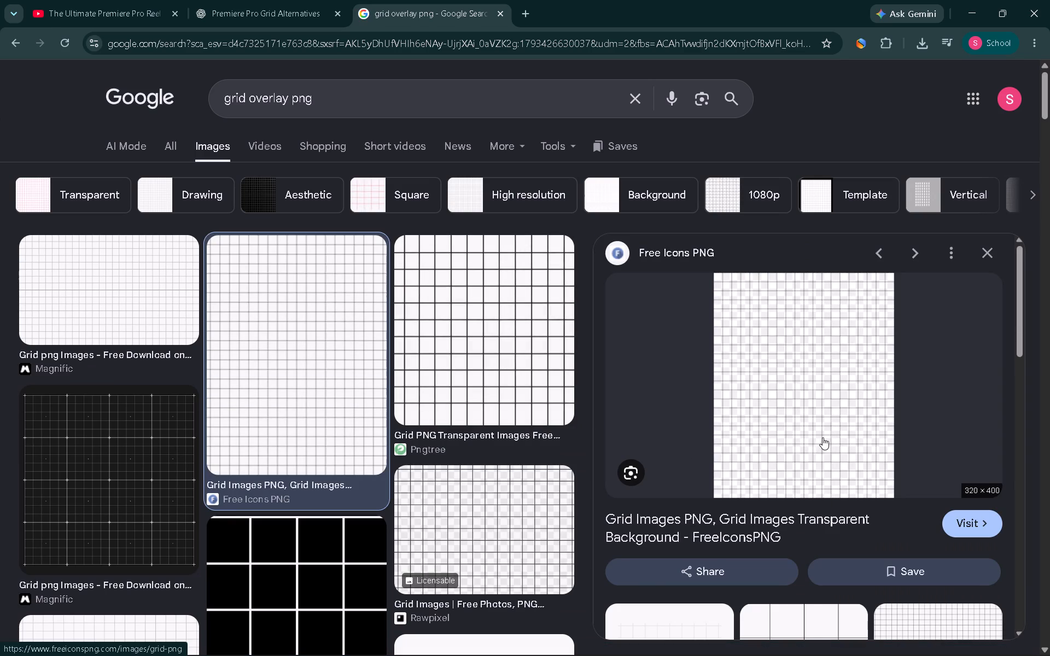
right_click(844, 348)
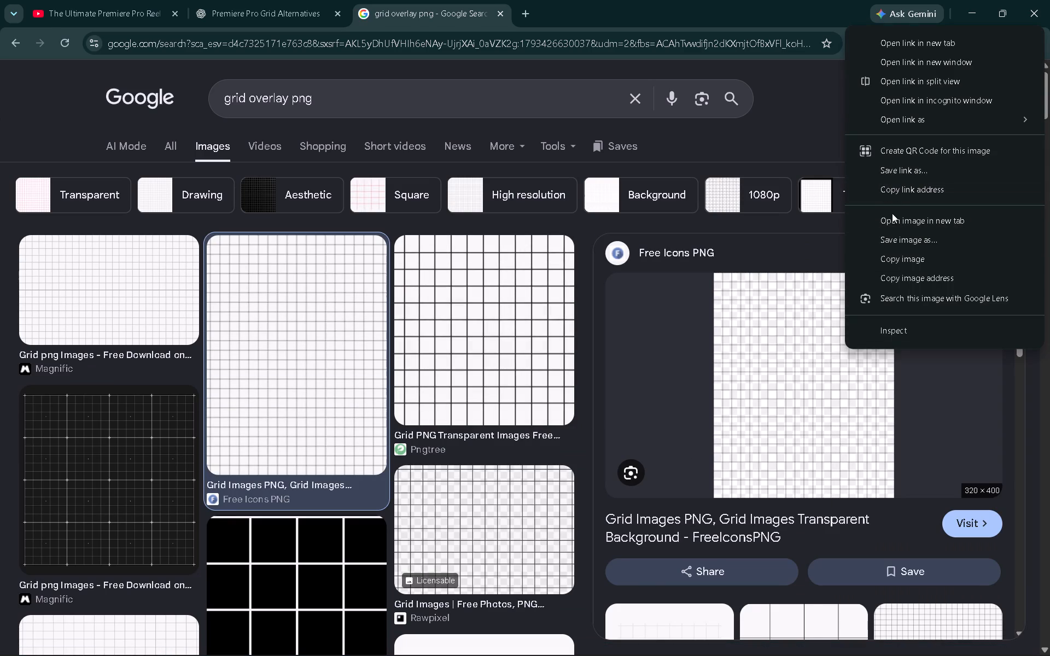
left_click(890, 237)
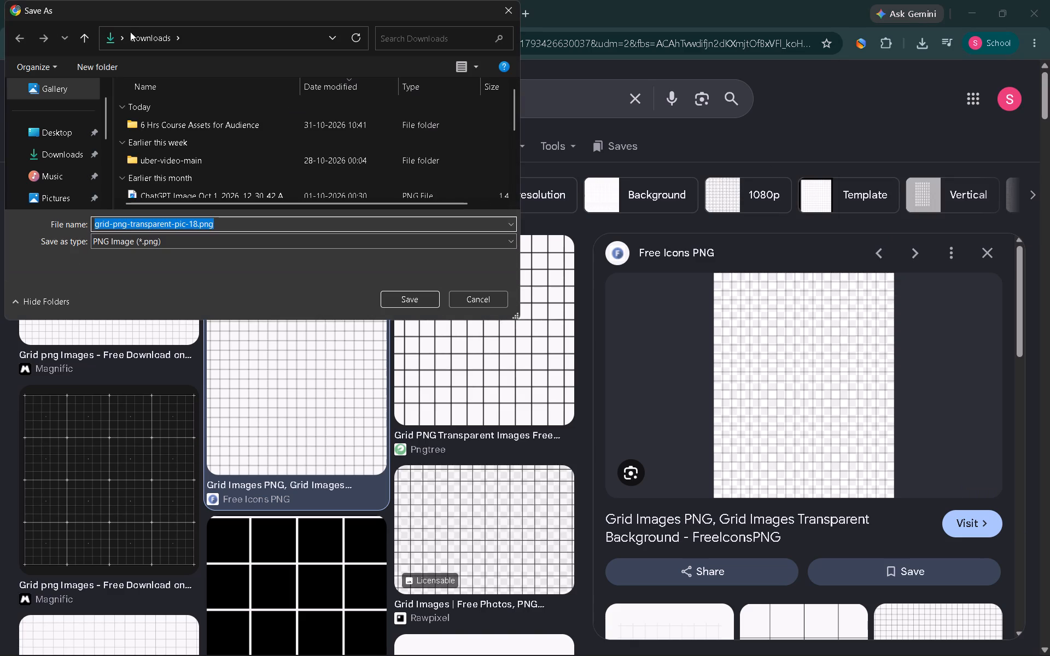
left_click(66, 122)
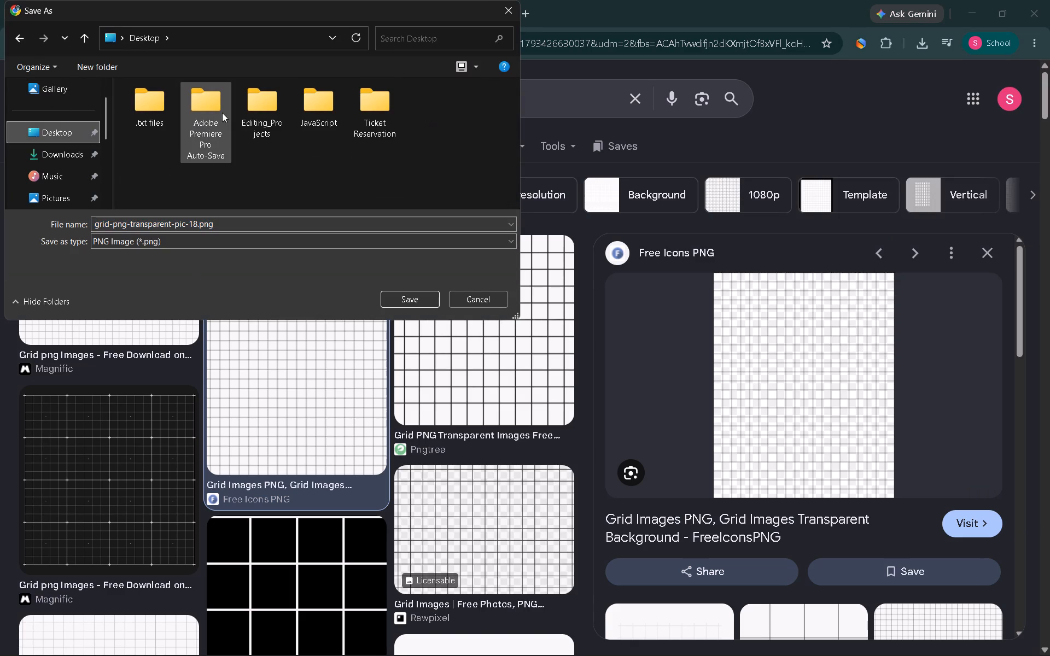
double_click(210, 113)
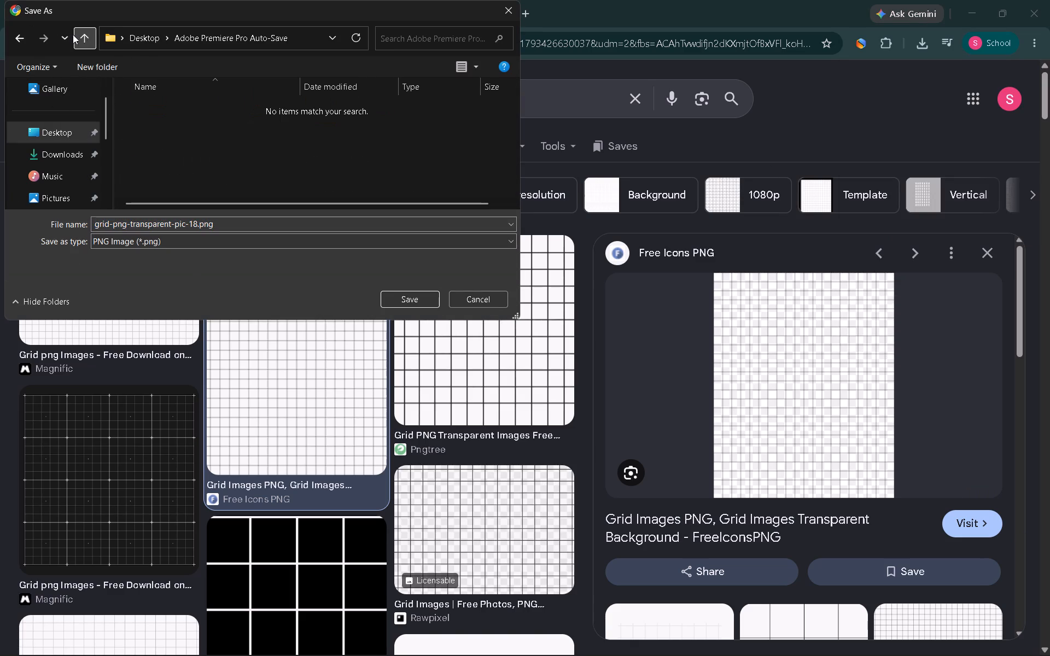
left_click(85, 37)
double_click(269, 119)
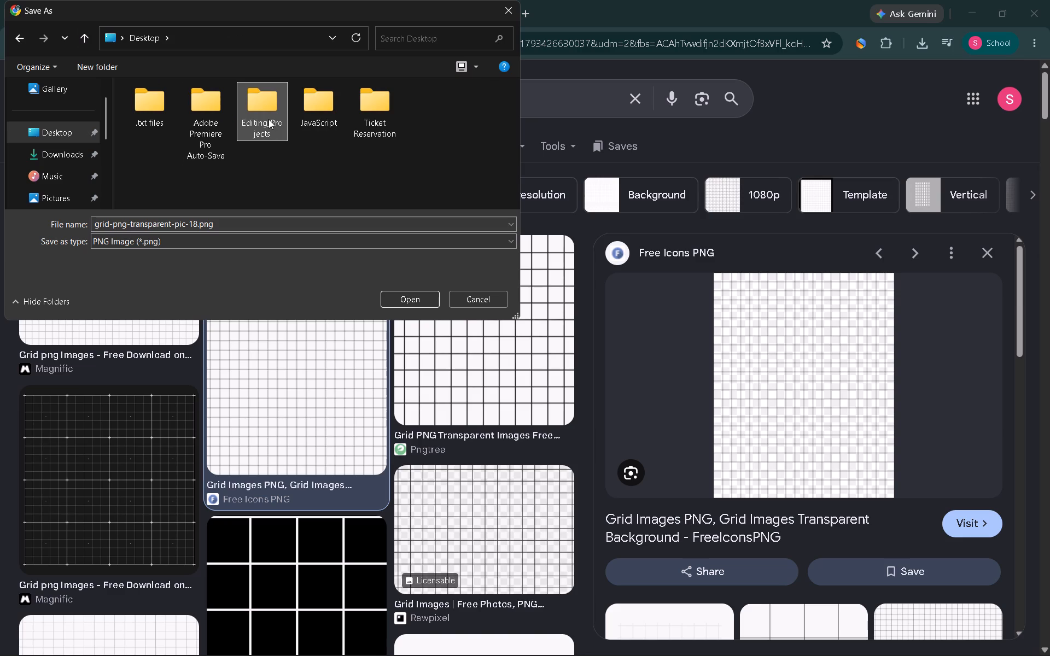
double_click(169, 126)
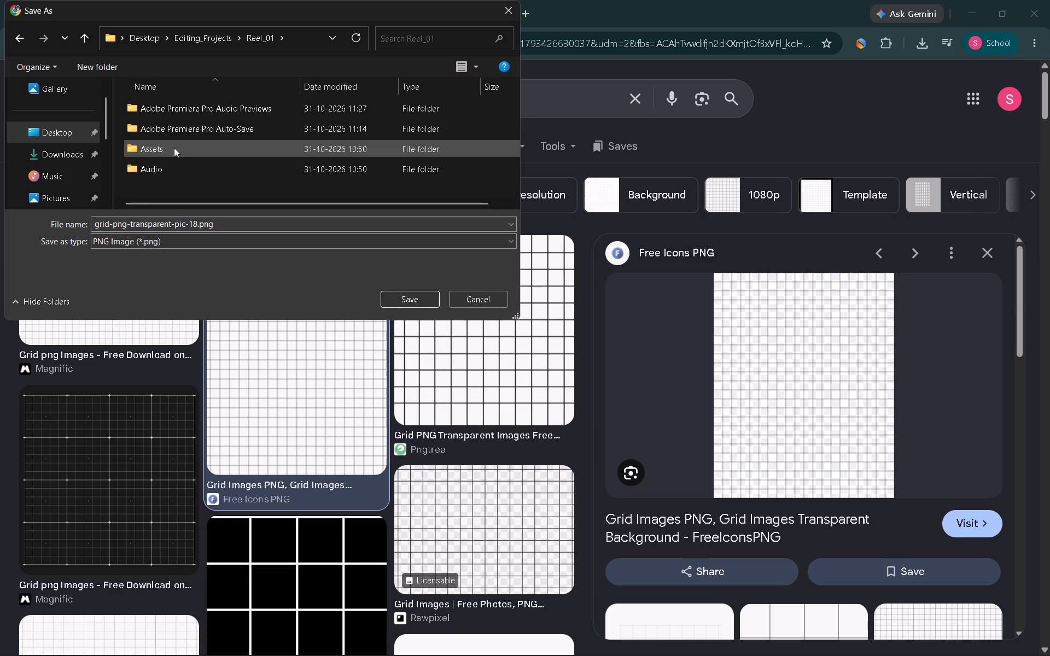
double_click(173, 148)
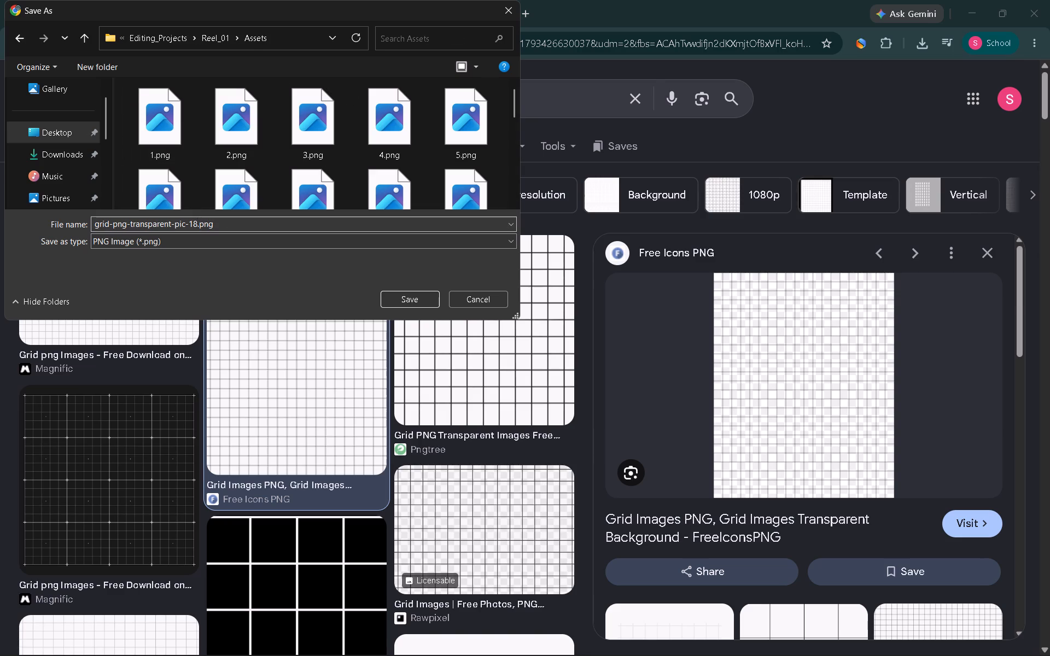
left_click(185, 224)
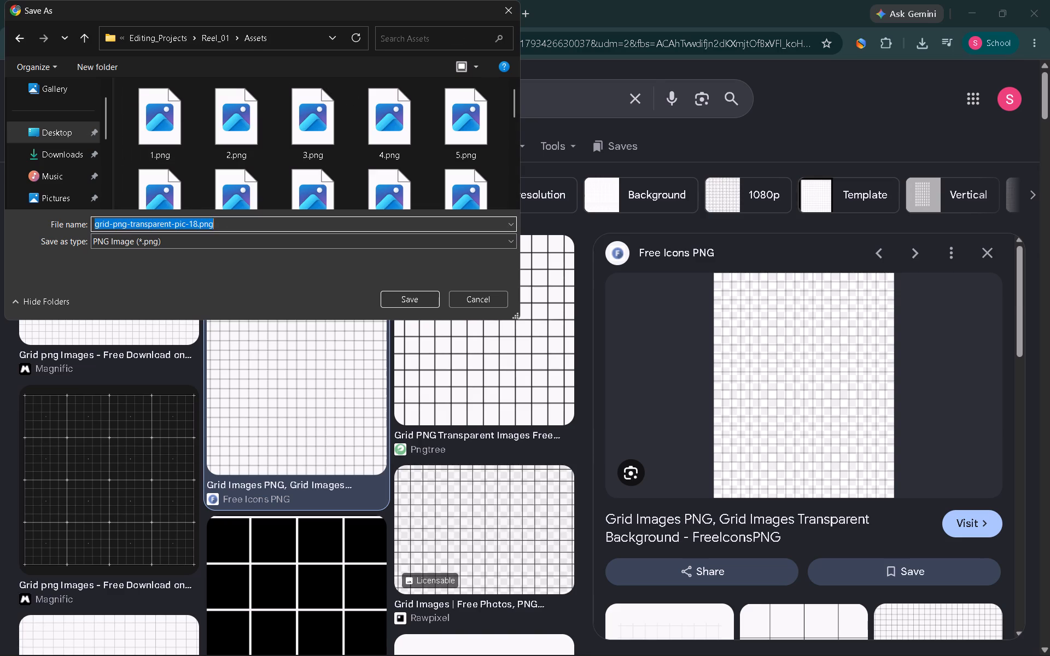
type("grid")
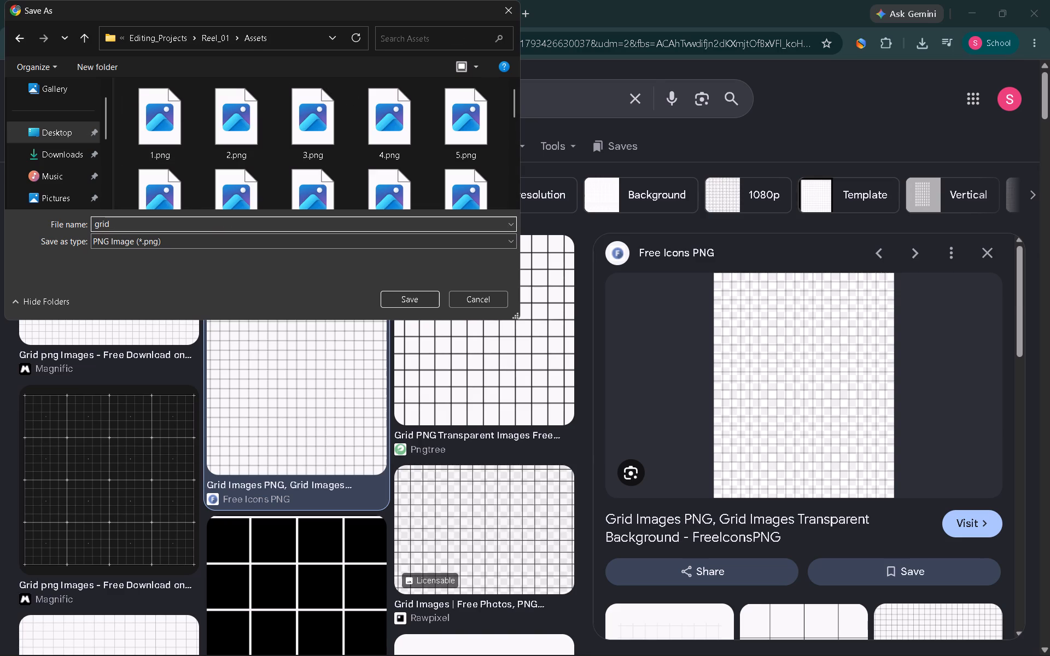
type(".png")
key("Return")
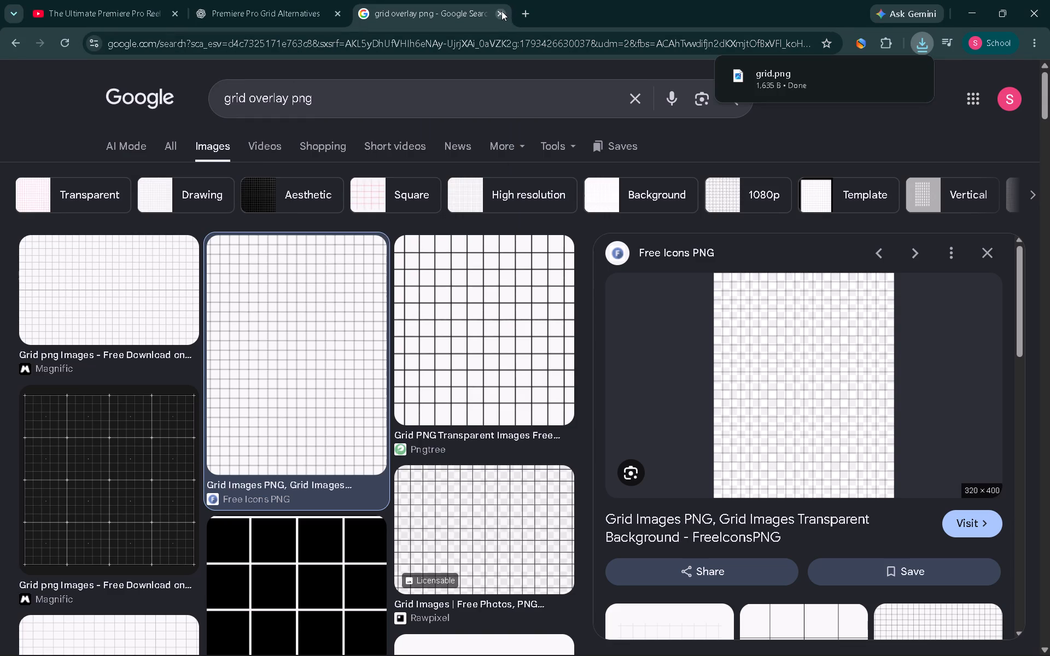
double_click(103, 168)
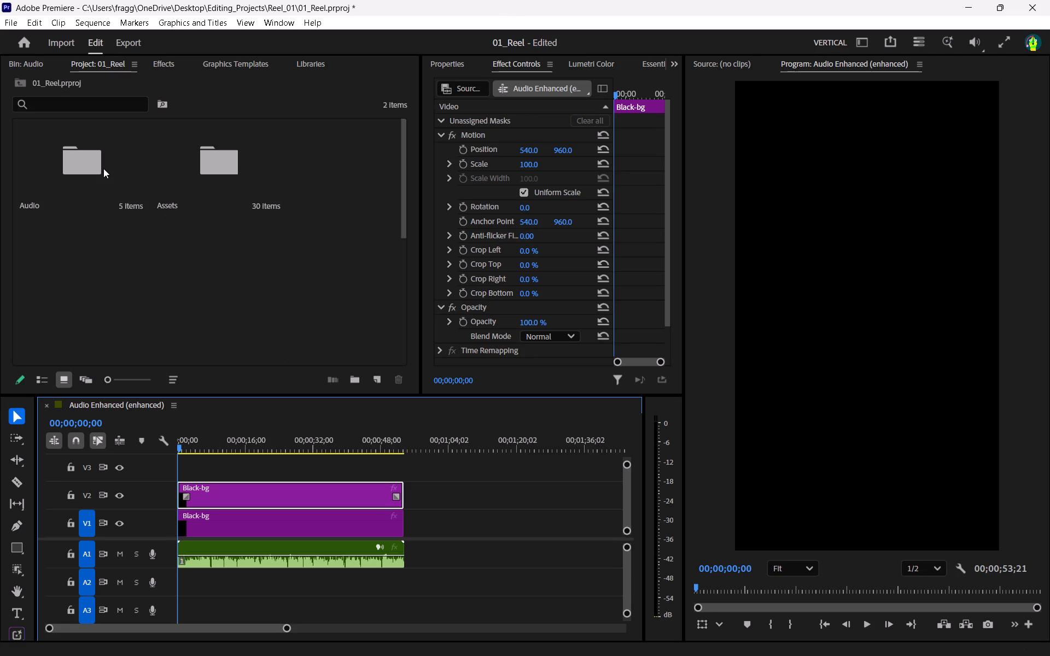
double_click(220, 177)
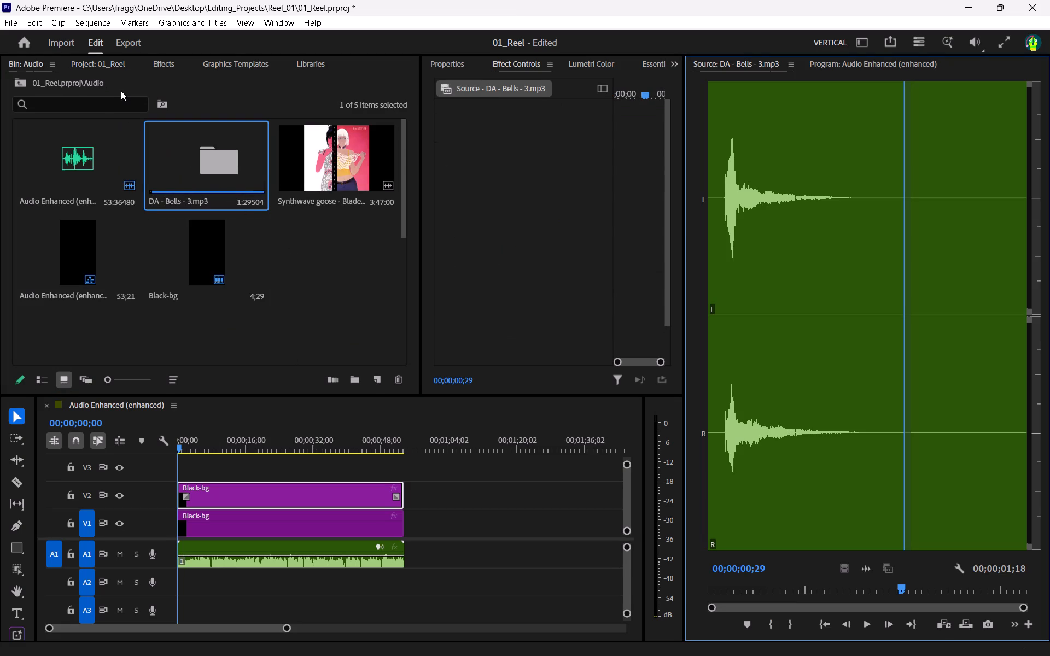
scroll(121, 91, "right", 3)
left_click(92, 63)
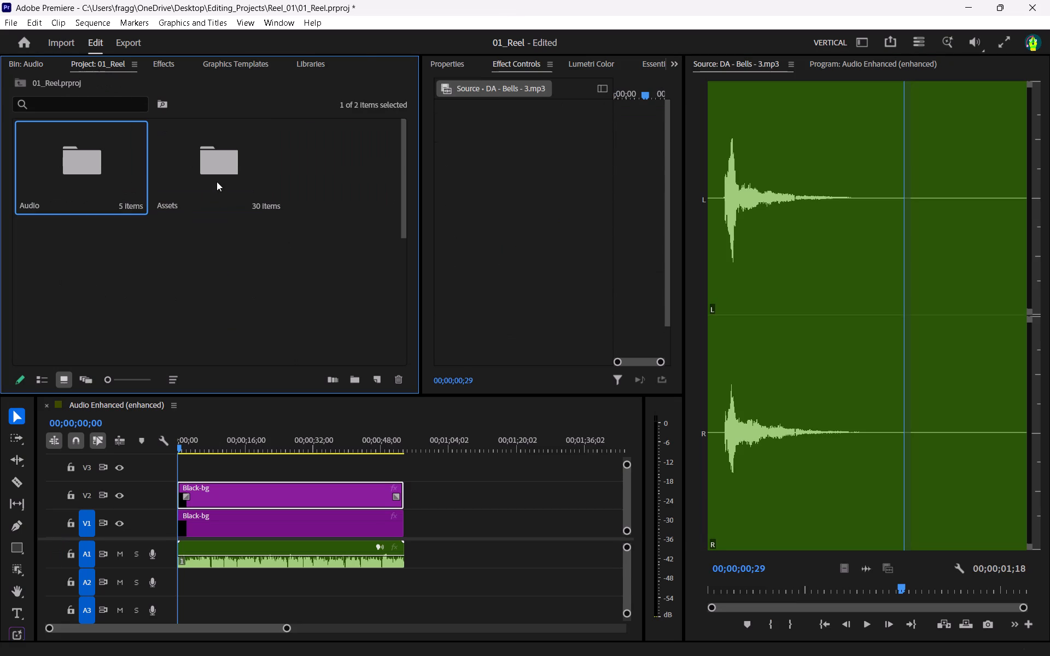
Browse the Assets bin for the grid image, search it for "grid", and clear the search.
double_click(214, 181)
scroll(237, 245, "down", 5)
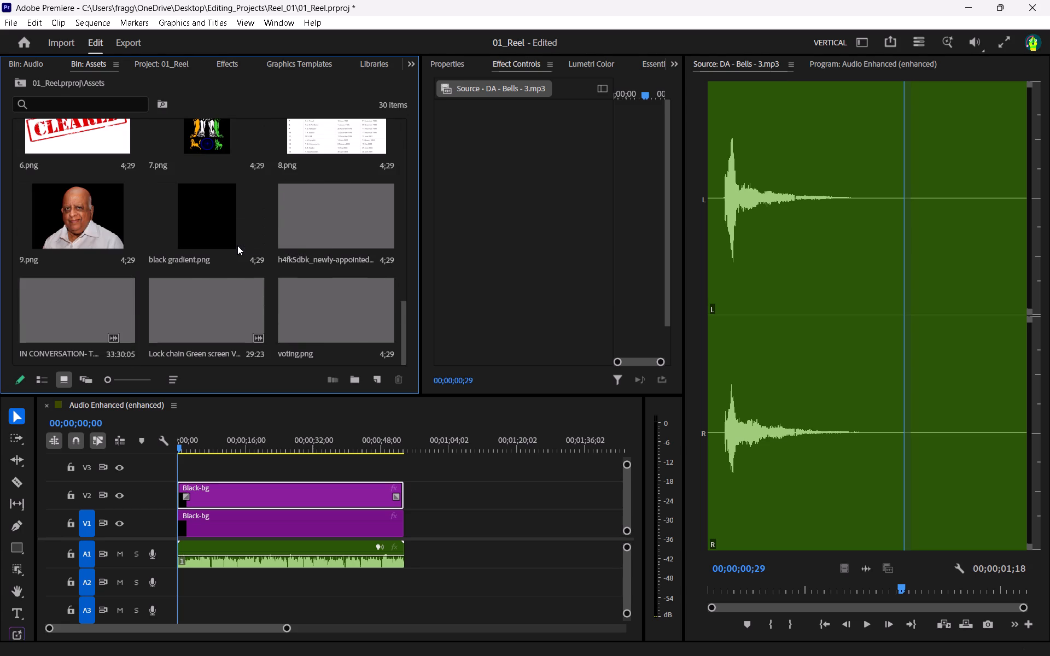
scroll(237, 245, "down", 3)
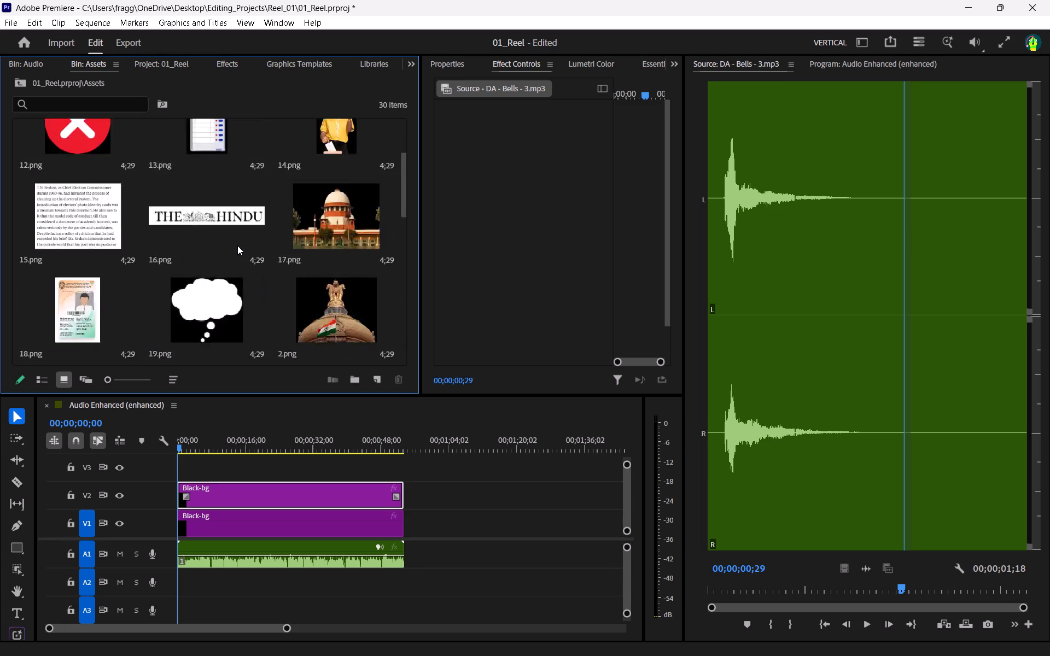
scroll(237, 245, "down", 1)
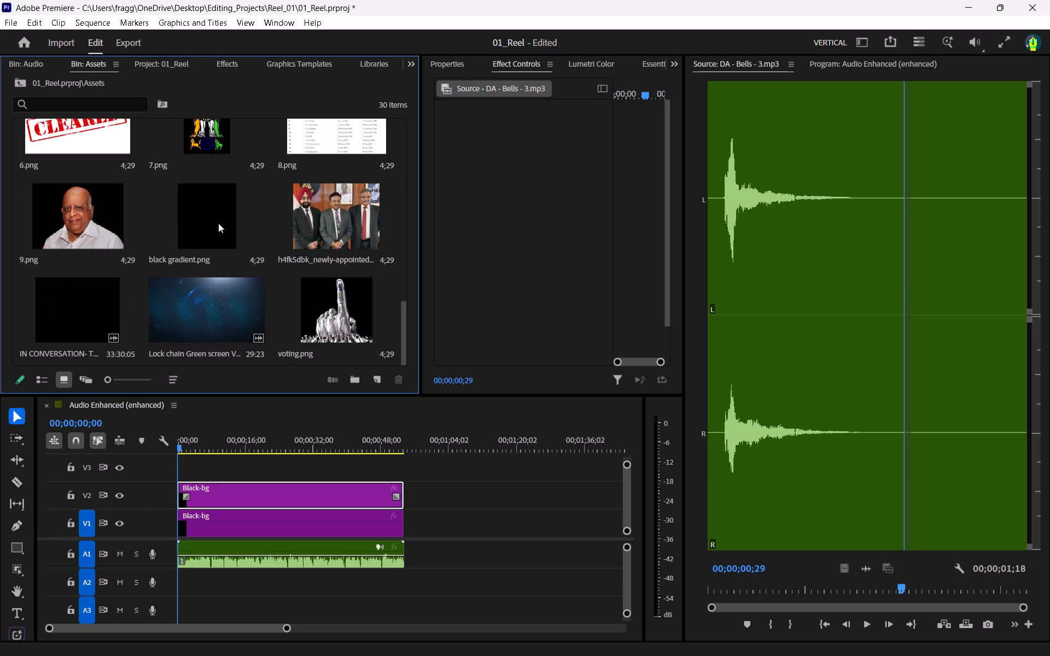
scroll(218, 223, "up", 4)
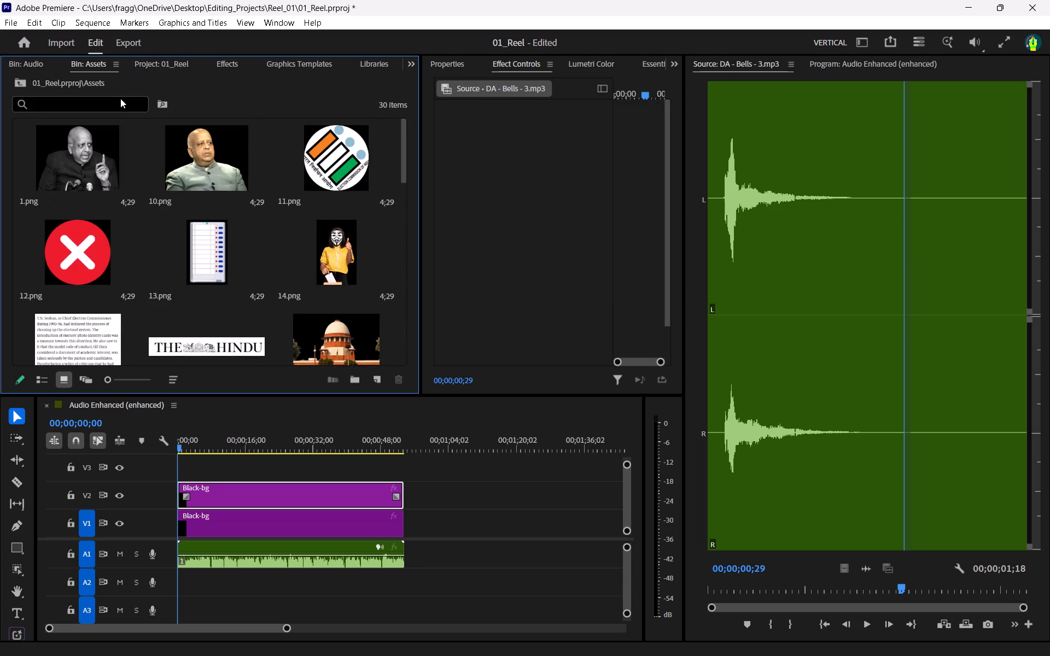
left_click(120, 98)
left_click(108, 104)
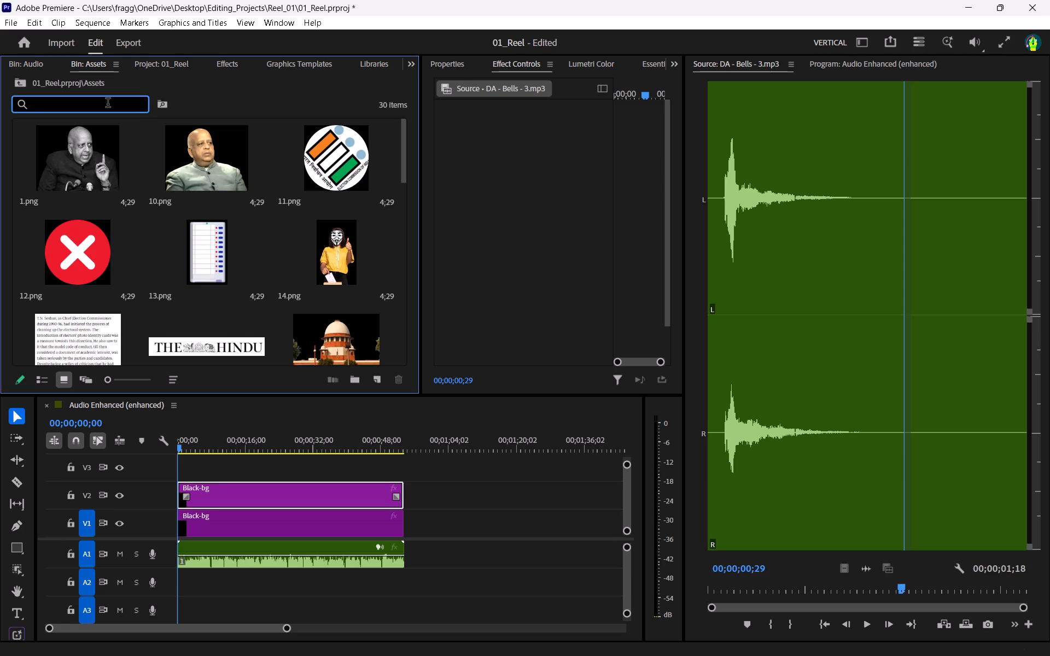
type("grid")
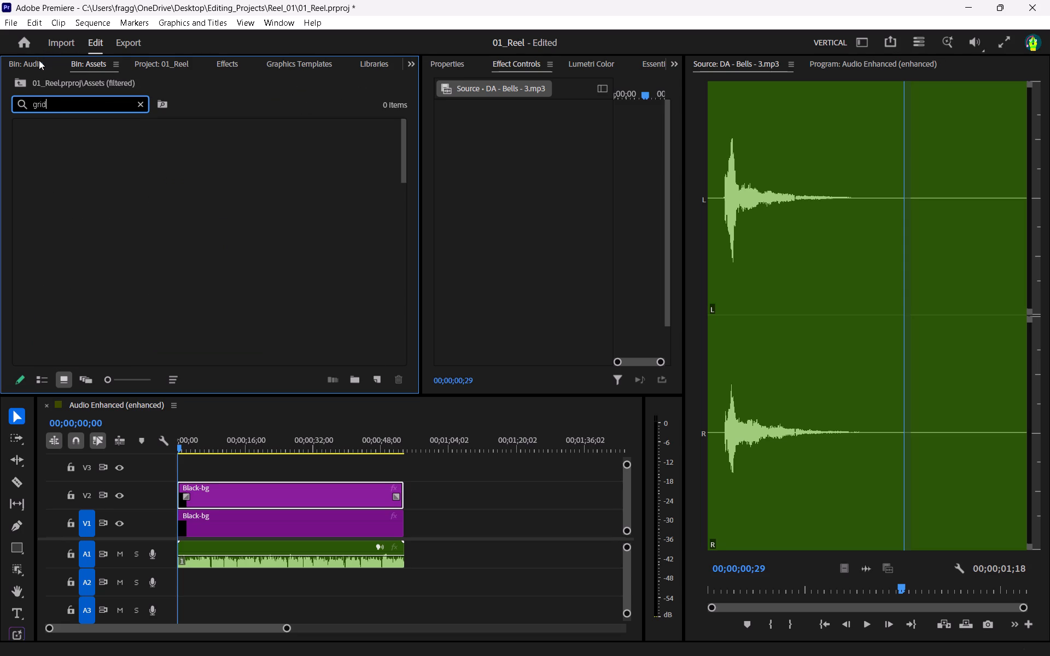
left_click(103, 66)
left_click_drag(42, 67, 32, 60)
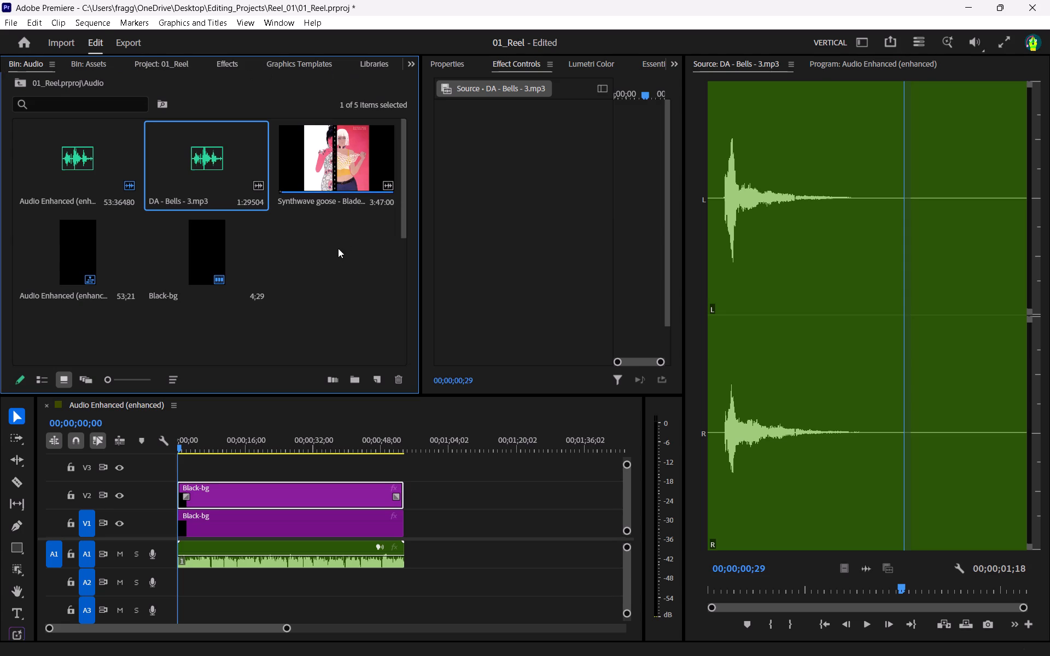
left_click(88, 68)
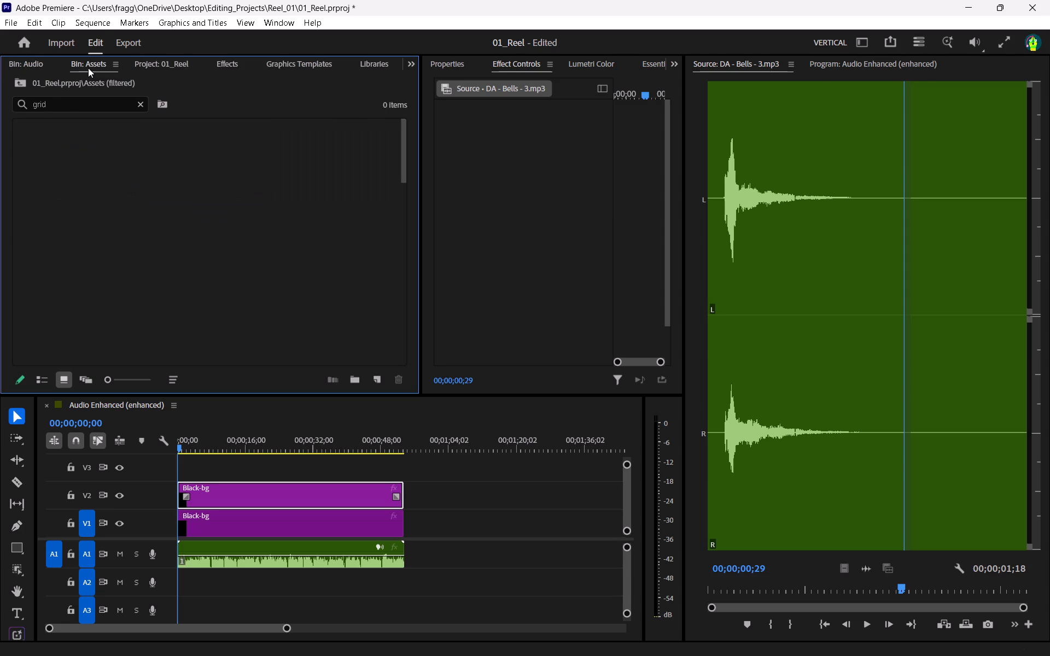
left_click(139, 107)
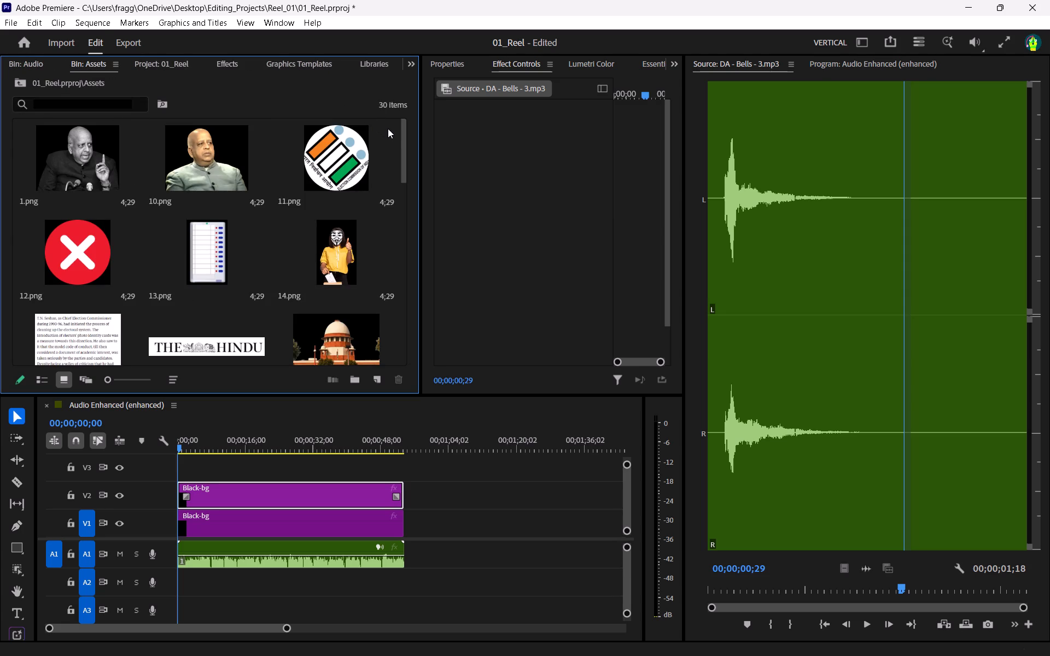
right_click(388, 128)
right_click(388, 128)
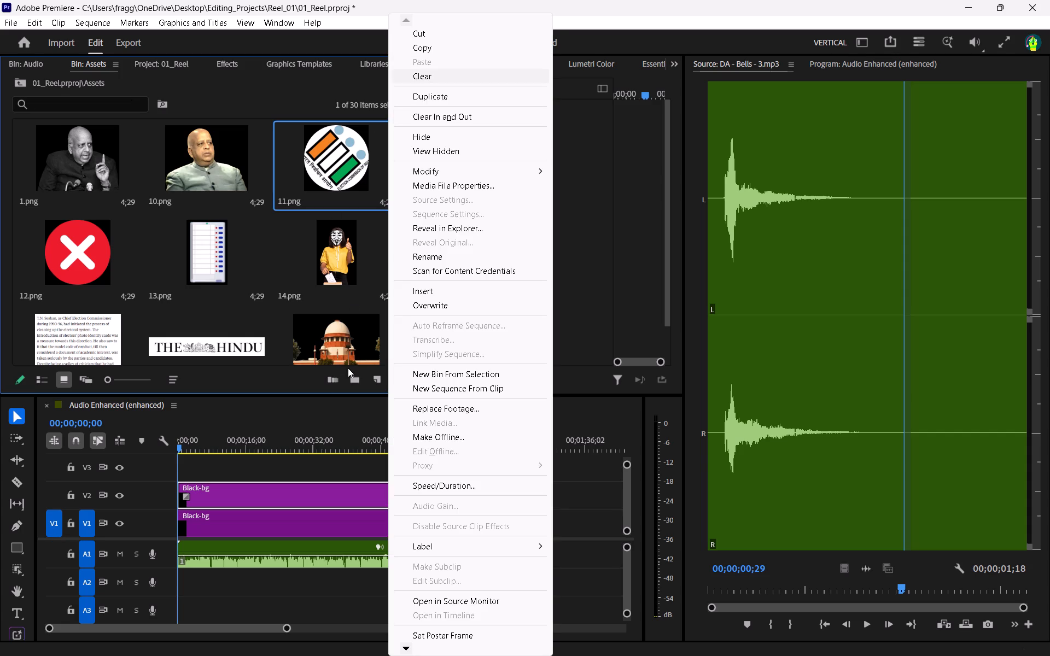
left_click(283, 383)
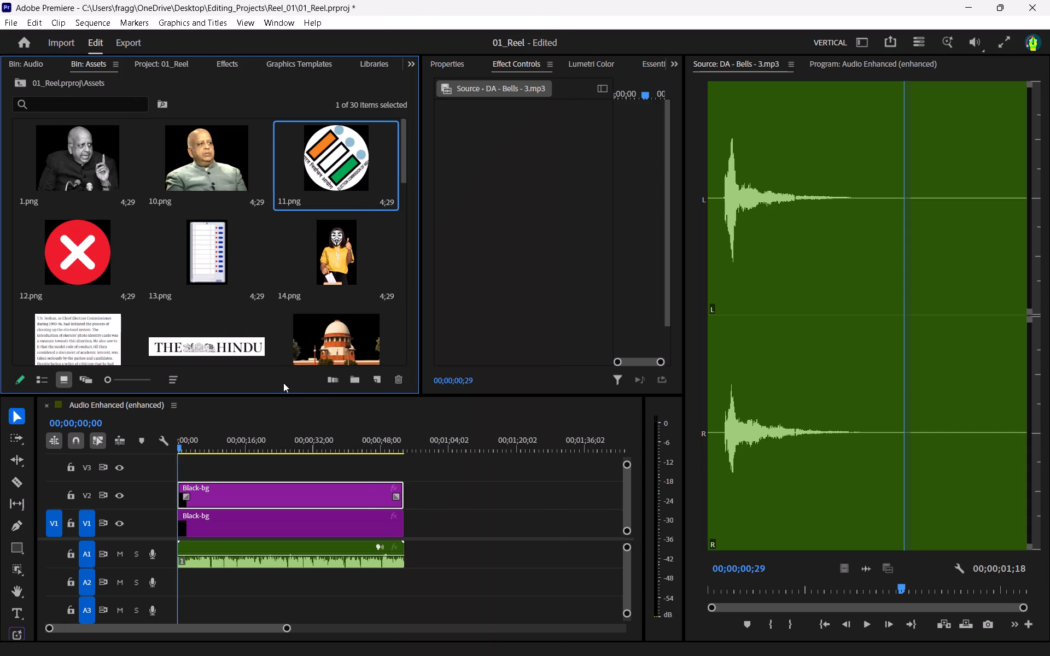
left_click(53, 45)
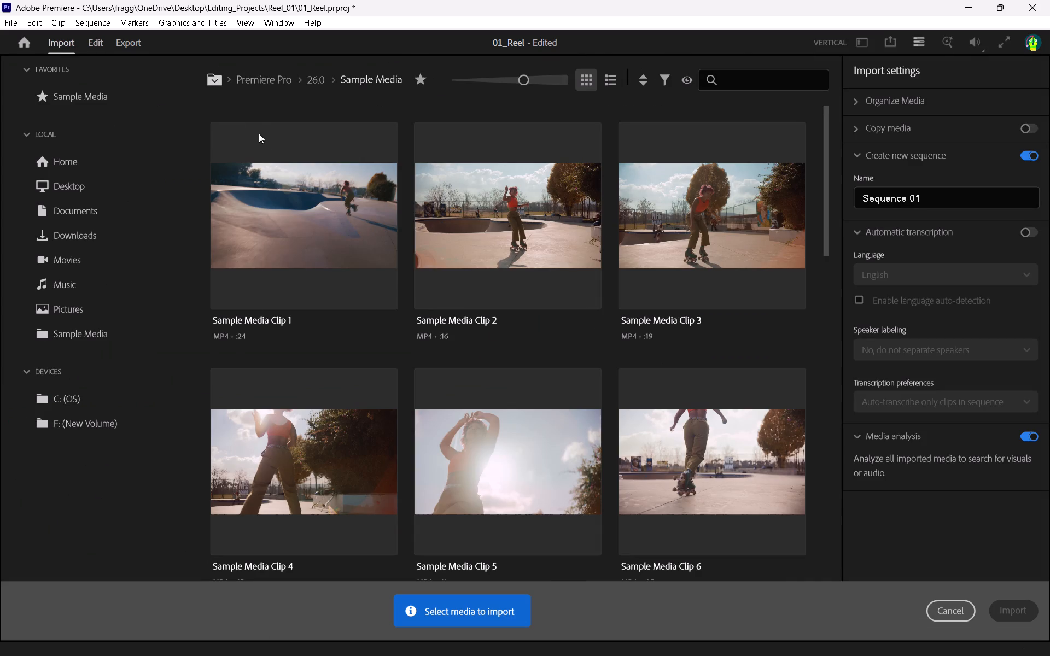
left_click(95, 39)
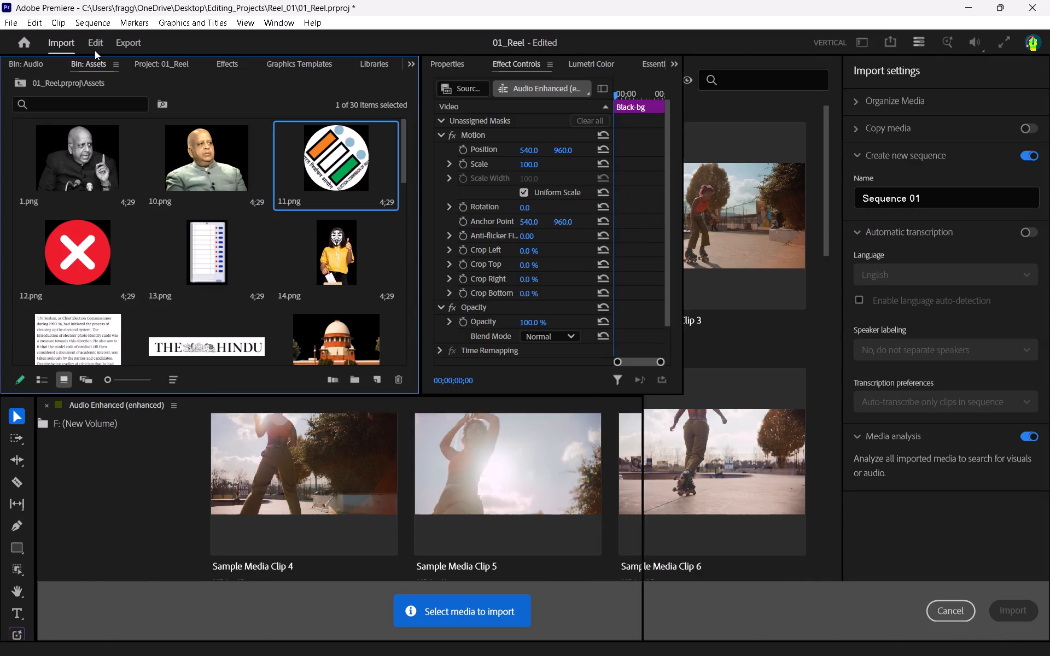
Import grid.png from the Reel_01 Assets folder into the root of the 01_Reel project.
left_click(157, 63)
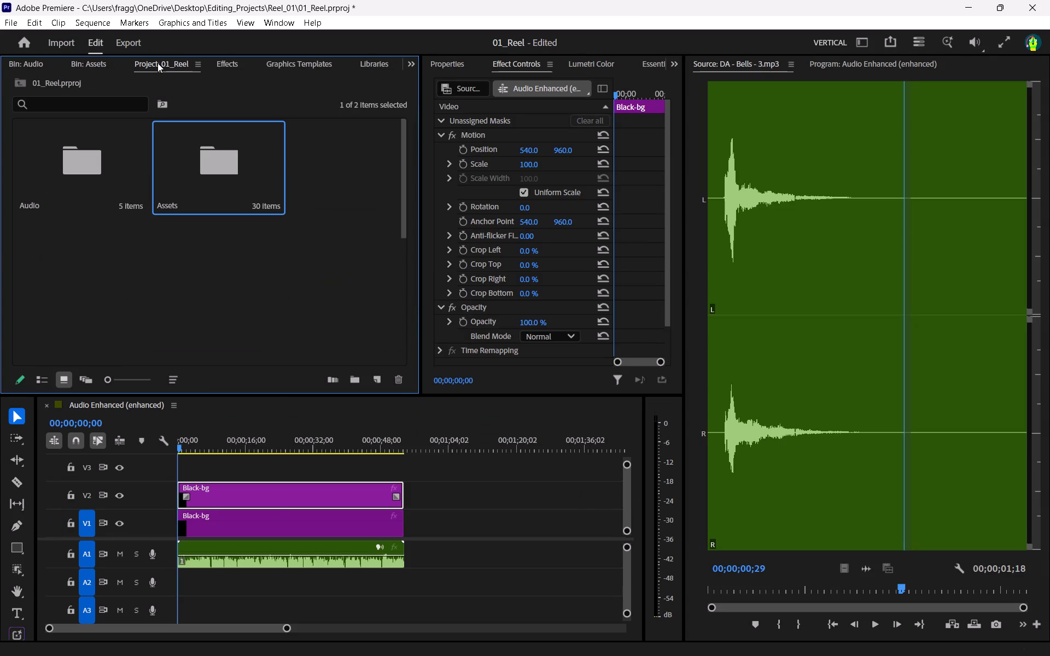
right_click(279, 264)
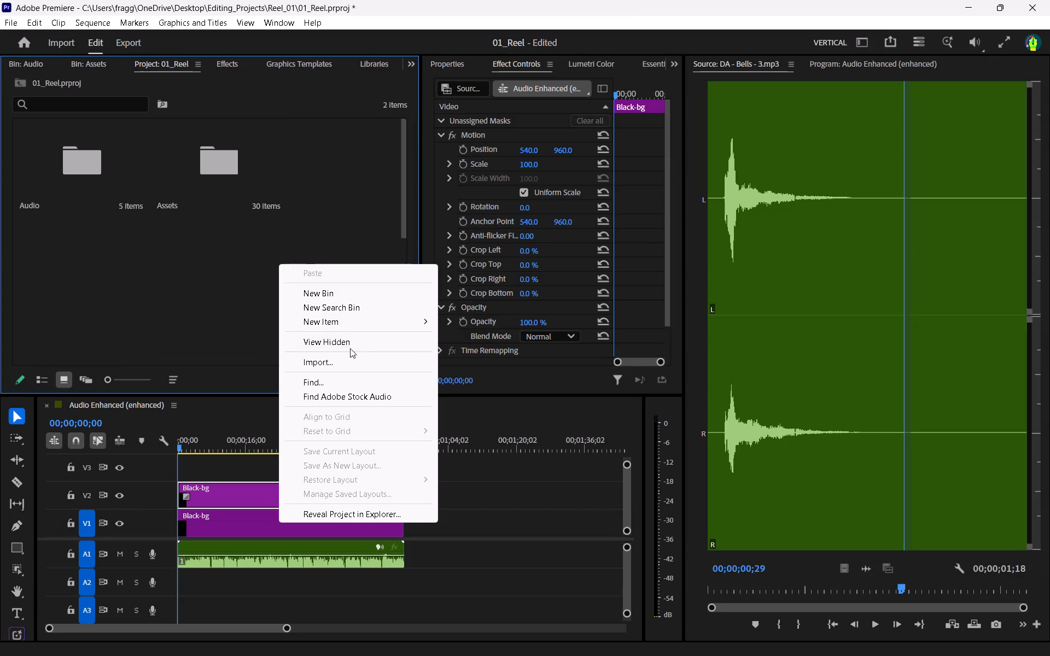
left_click(331, 364)
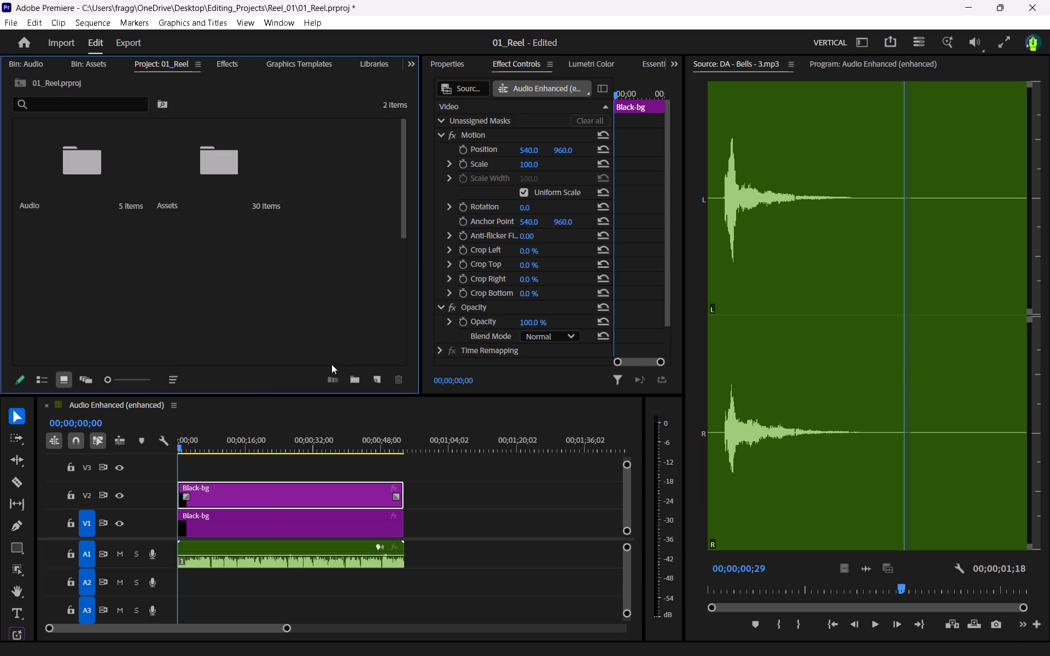
double_click(194, 179)
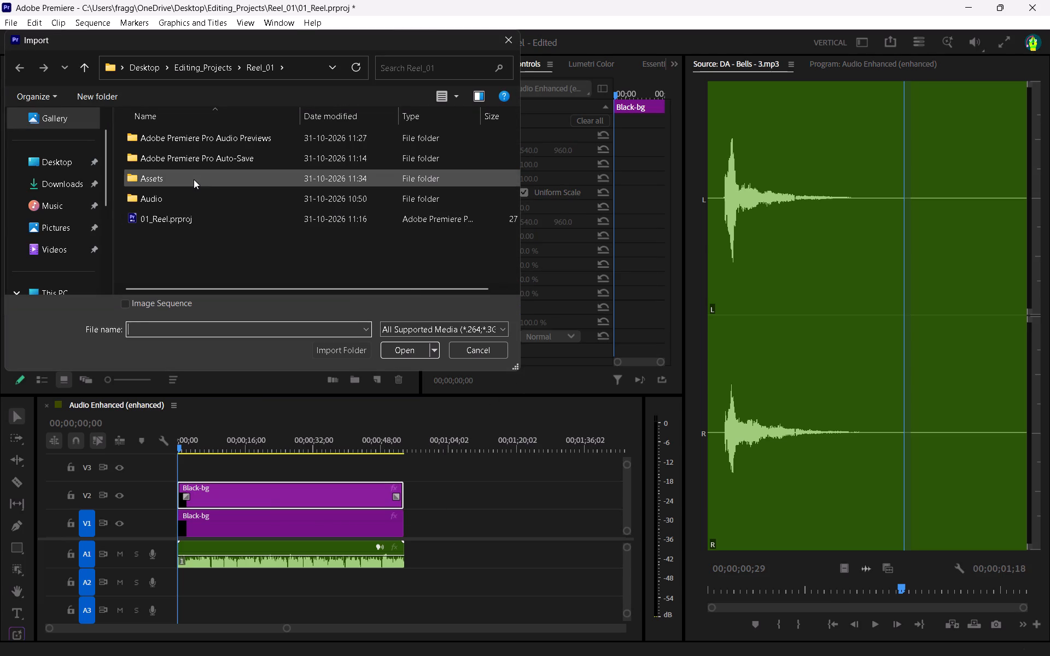
left_click(432, 66)
type("gri")
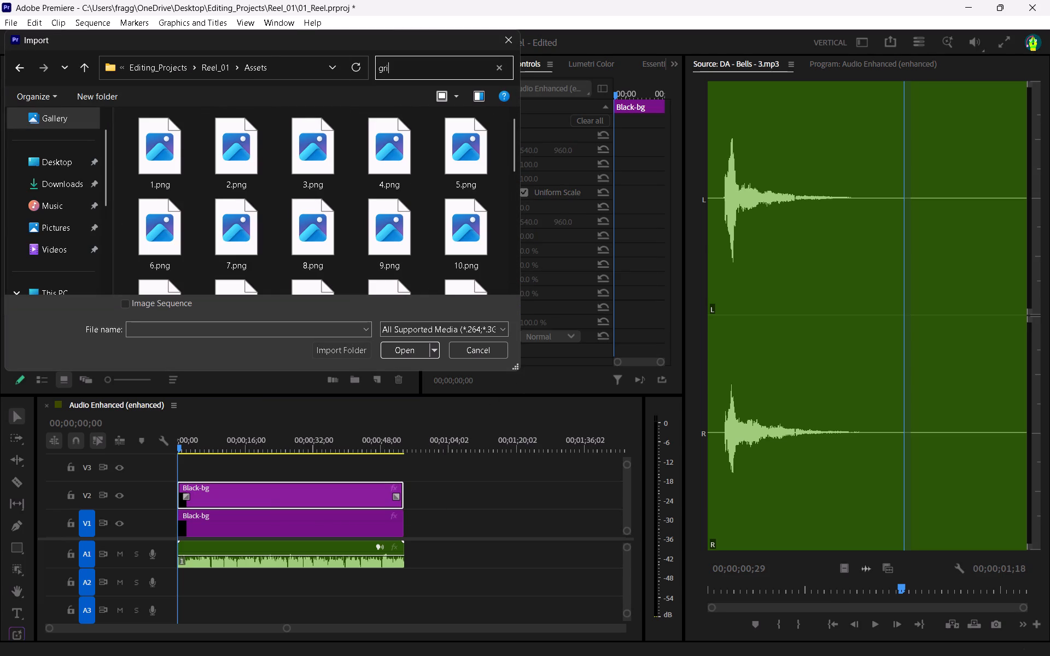
key("Return")
scroll(427, 198, "down", 3)
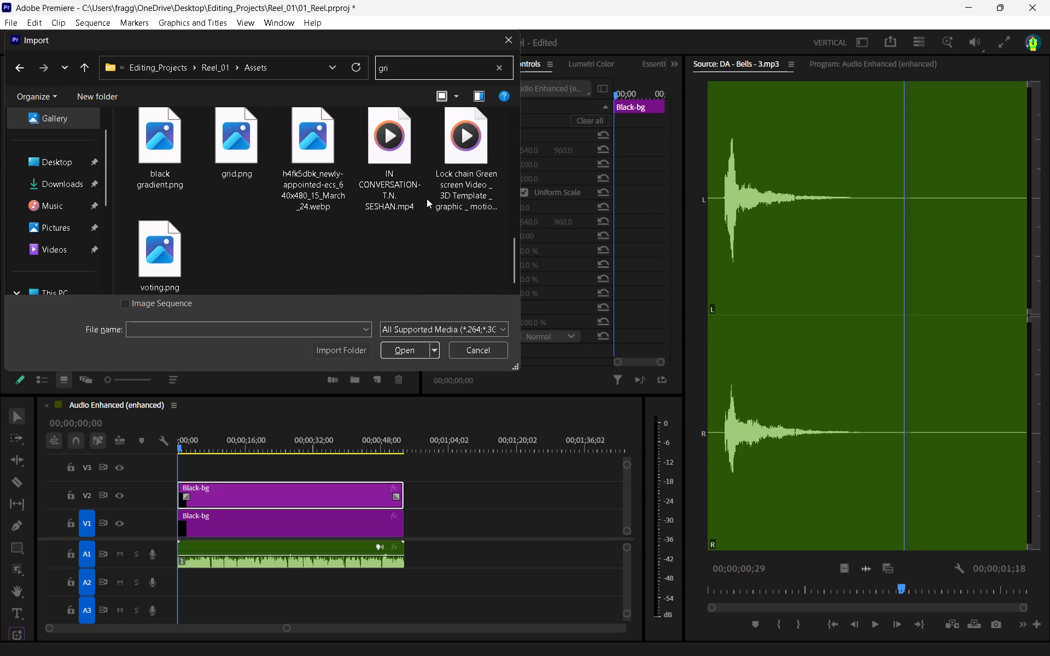
left_click(259, 145)
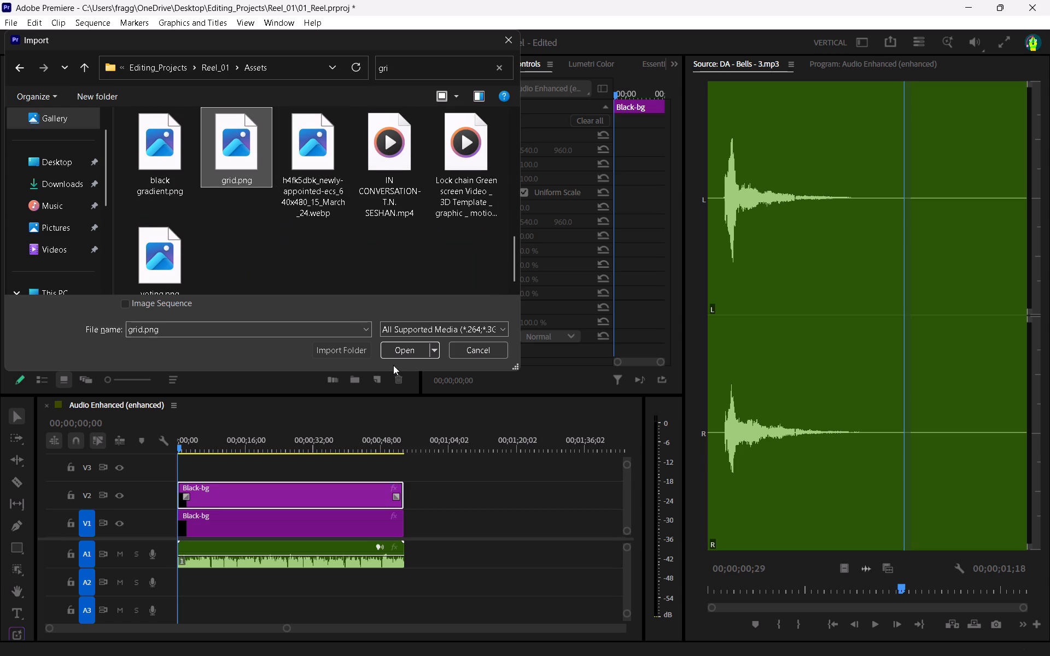
left_click(409, 344)
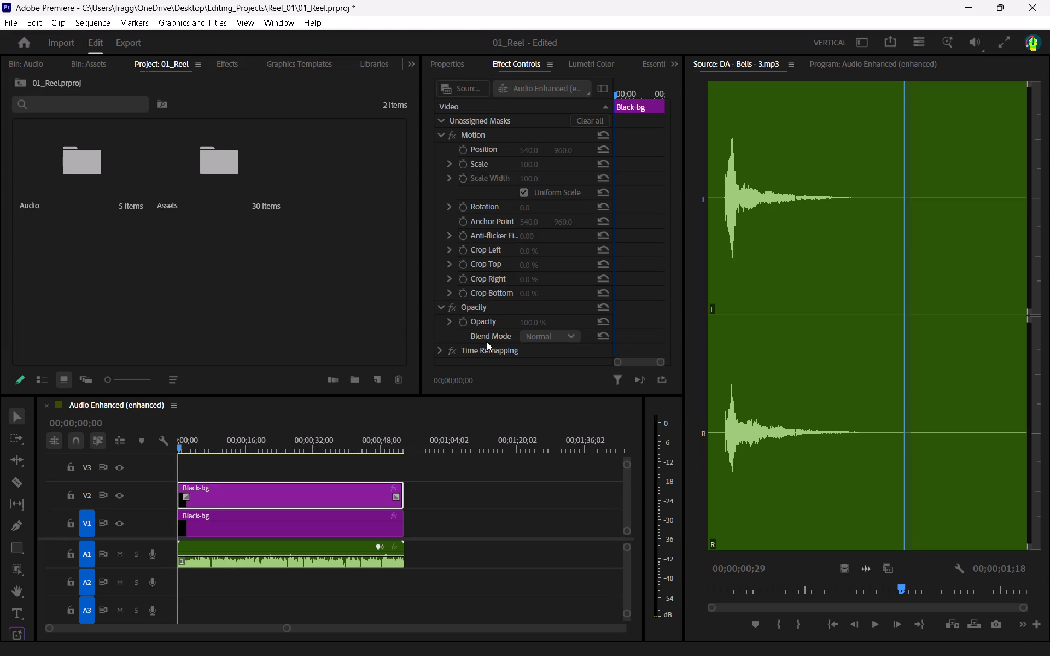
Move grid.png from the project root into the Assets bin.
left_click_drag(316, 176, 209, 179)
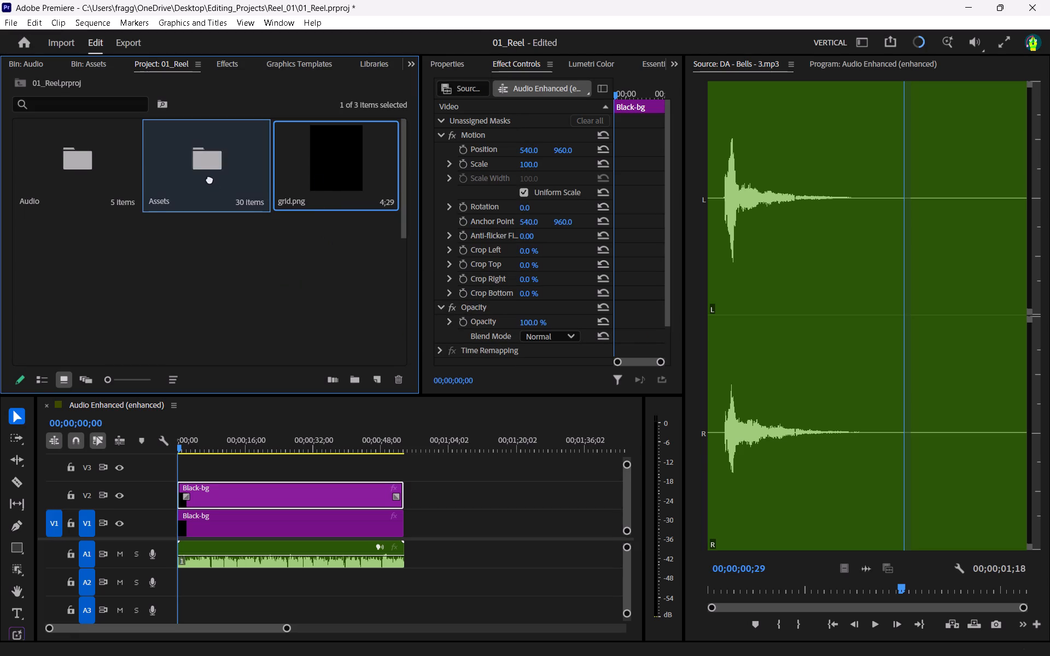
left_click_drag(209, 179, 209, 178)
Open grid.png from the Assets bin in the Source Monitor to preview it.
double_click(209, 178)
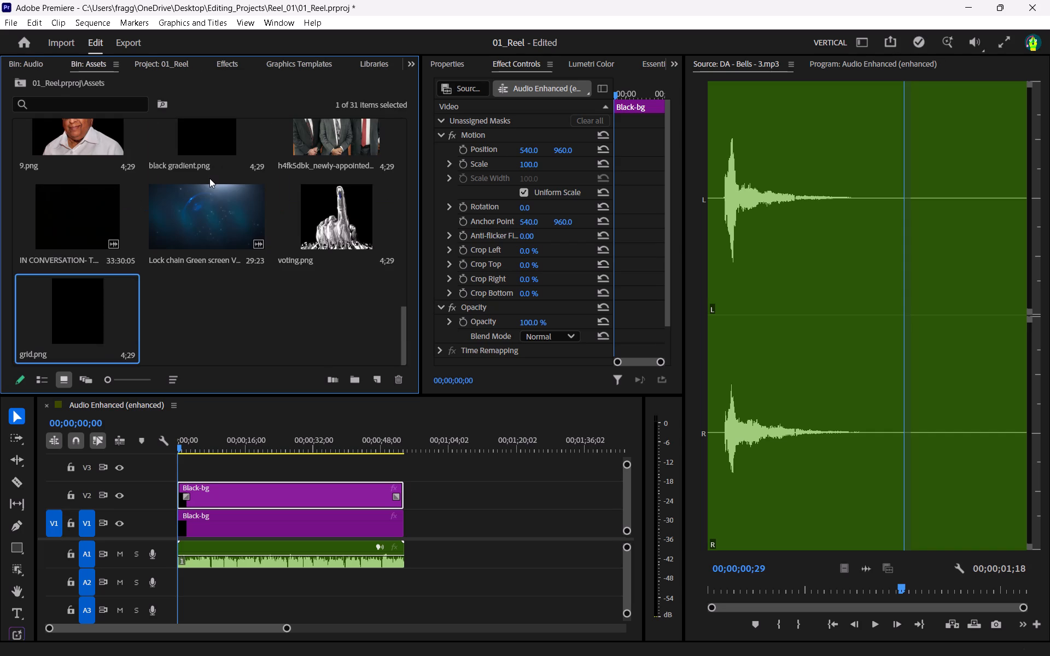
left_click(110, 330)
double_click(110, 330)
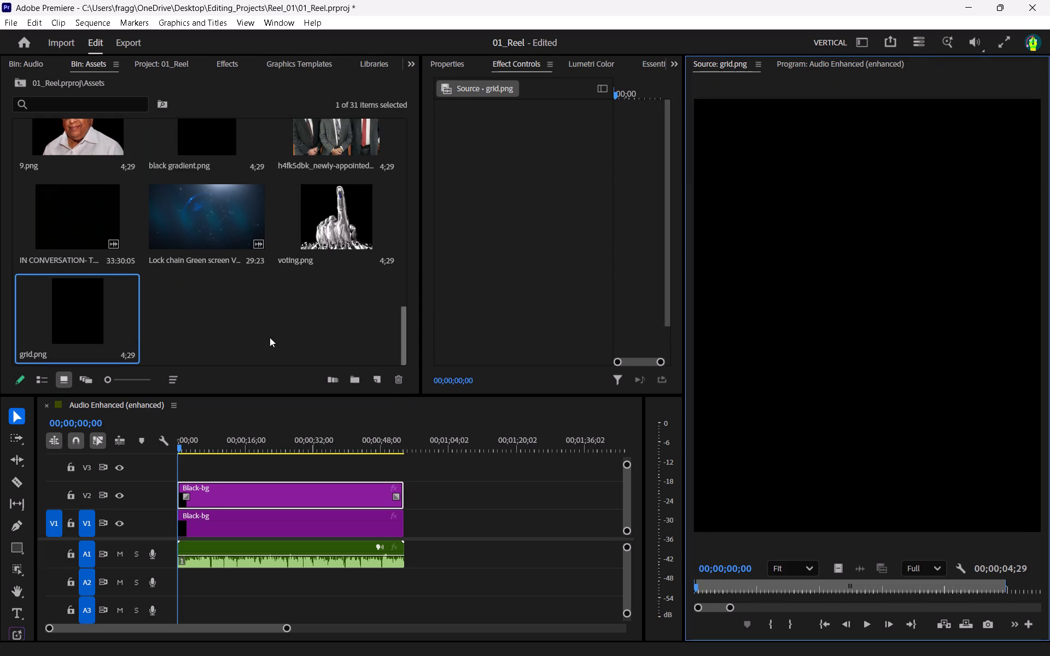
Place grid.png on track V2 over the Black-bg clip, about 17 seconds into the sequence.
left_click_drag(107, 320, 105, 329)
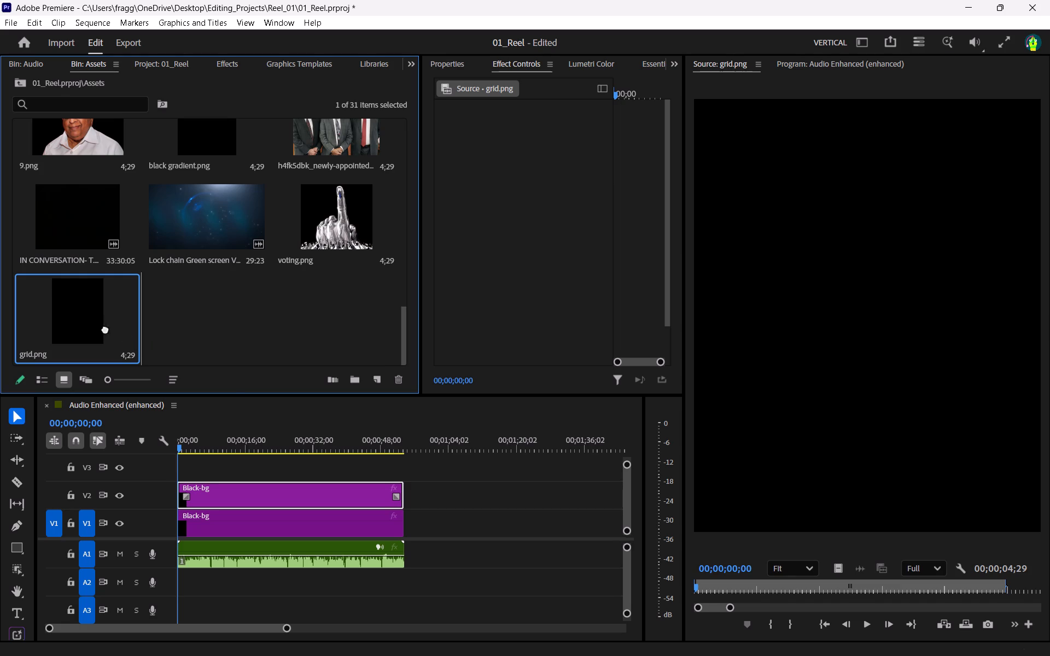
left_click_drag(105, 329, 252, 490)
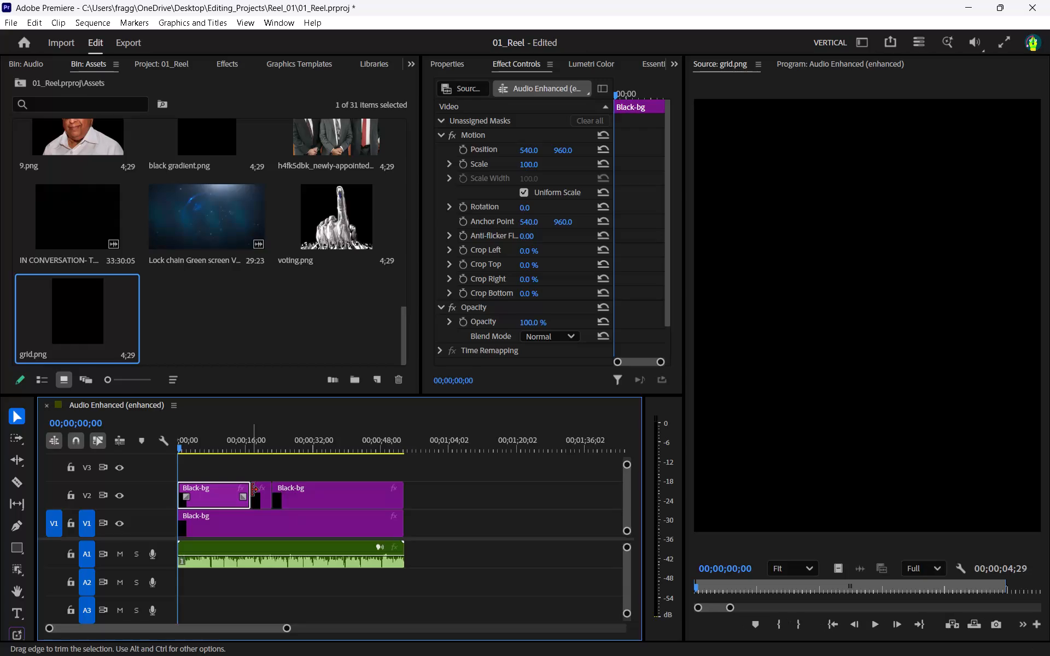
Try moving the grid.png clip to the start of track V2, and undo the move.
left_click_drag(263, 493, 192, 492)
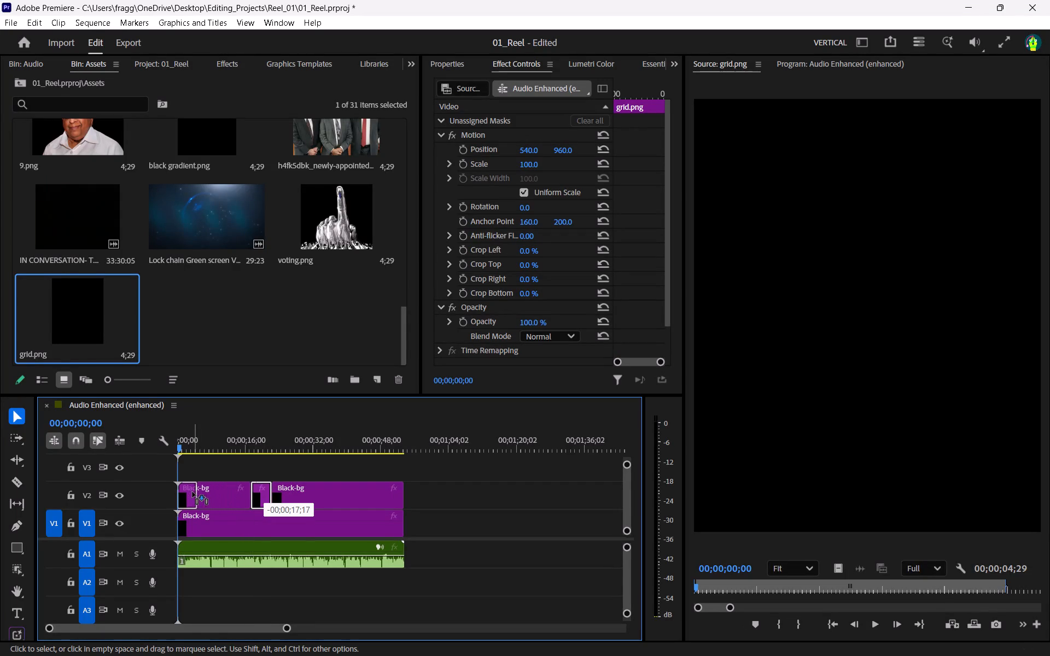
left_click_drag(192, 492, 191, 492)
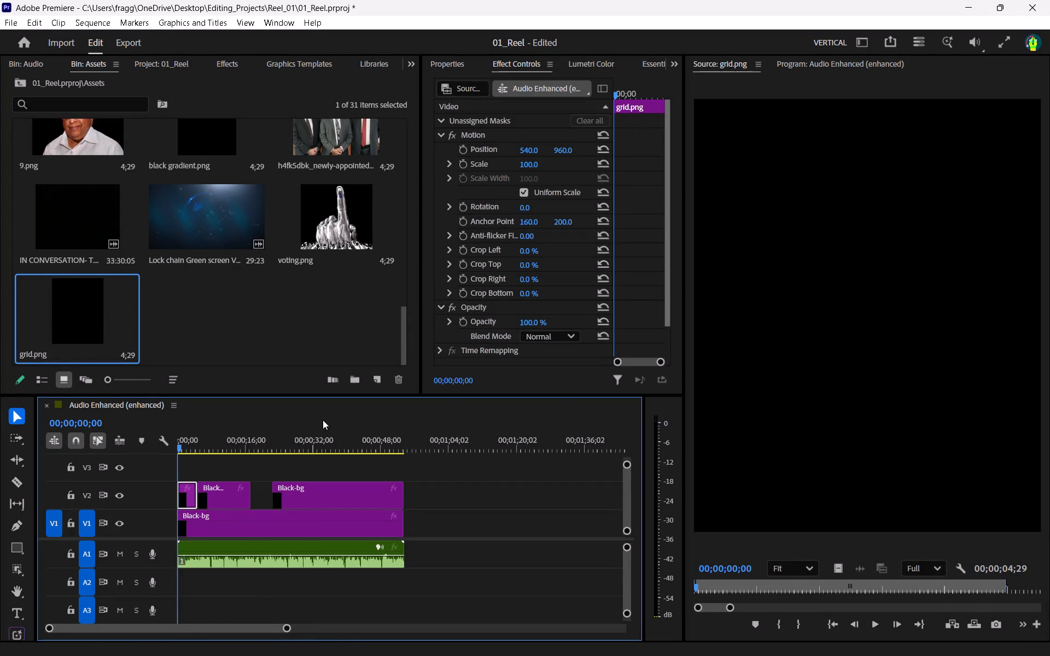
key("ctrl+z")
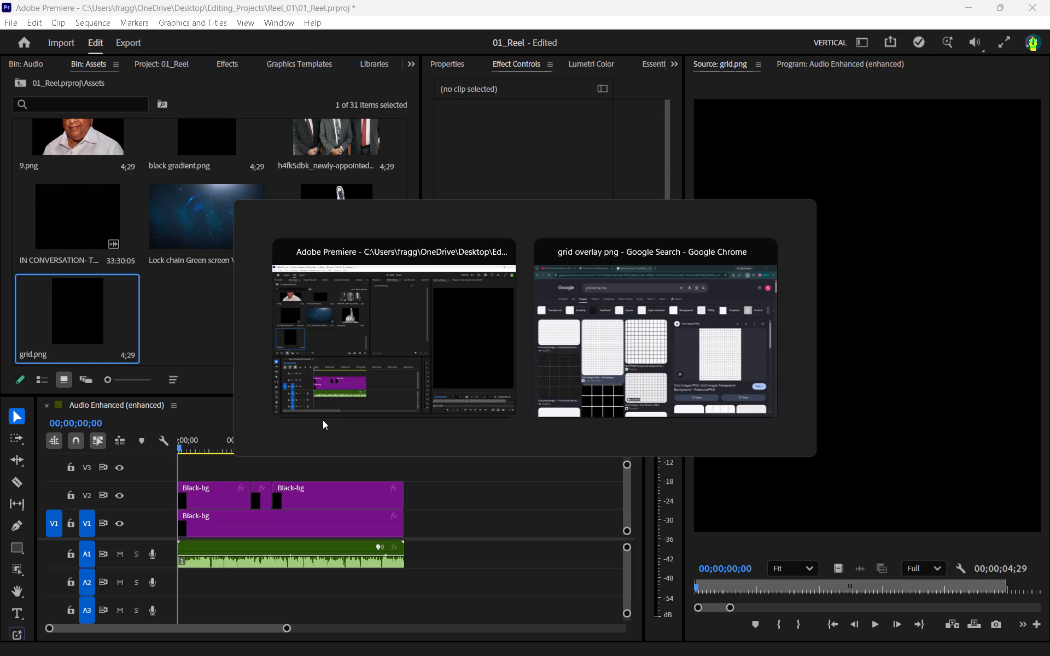
Open grid.png from the Reel_01 project's Assets folder in File Explorer to inspect the image, and close it.
type("fi")
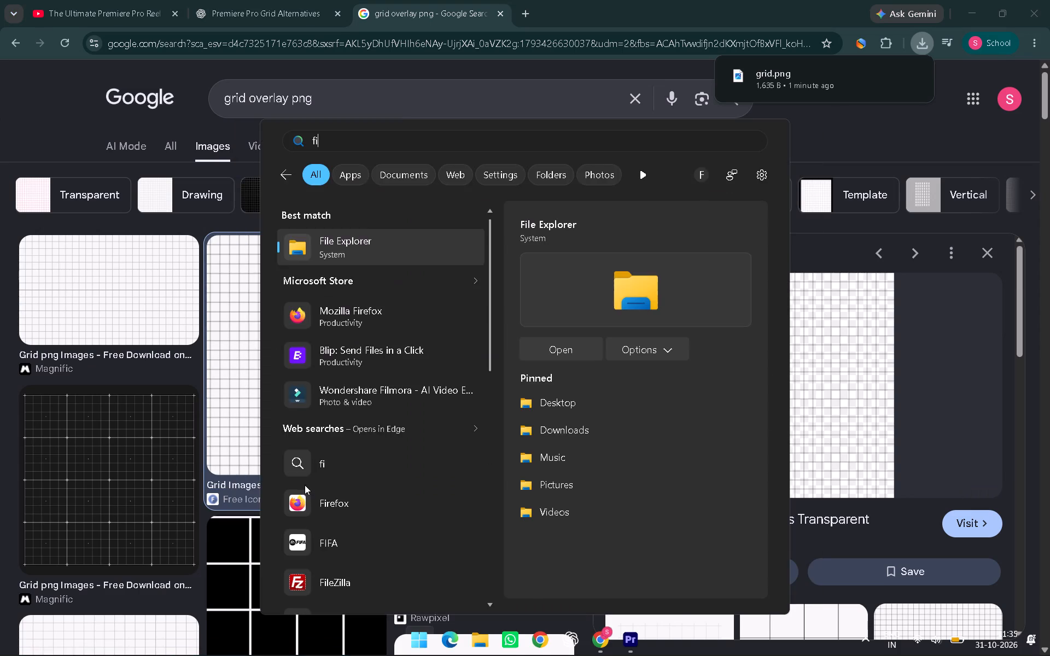
key("Return")
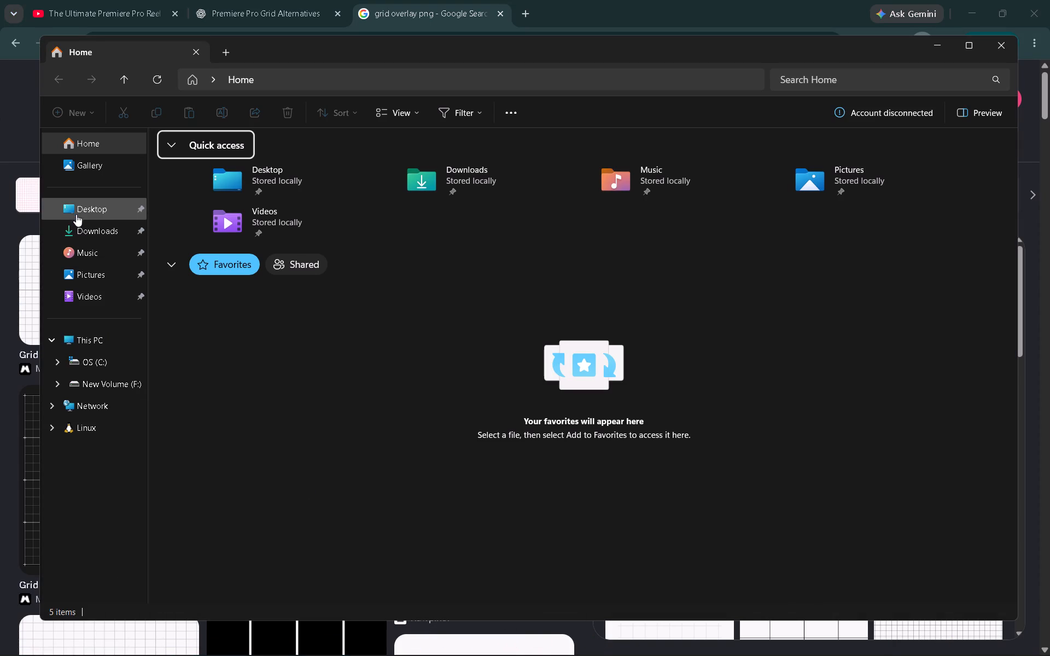
left_click(74, 211)
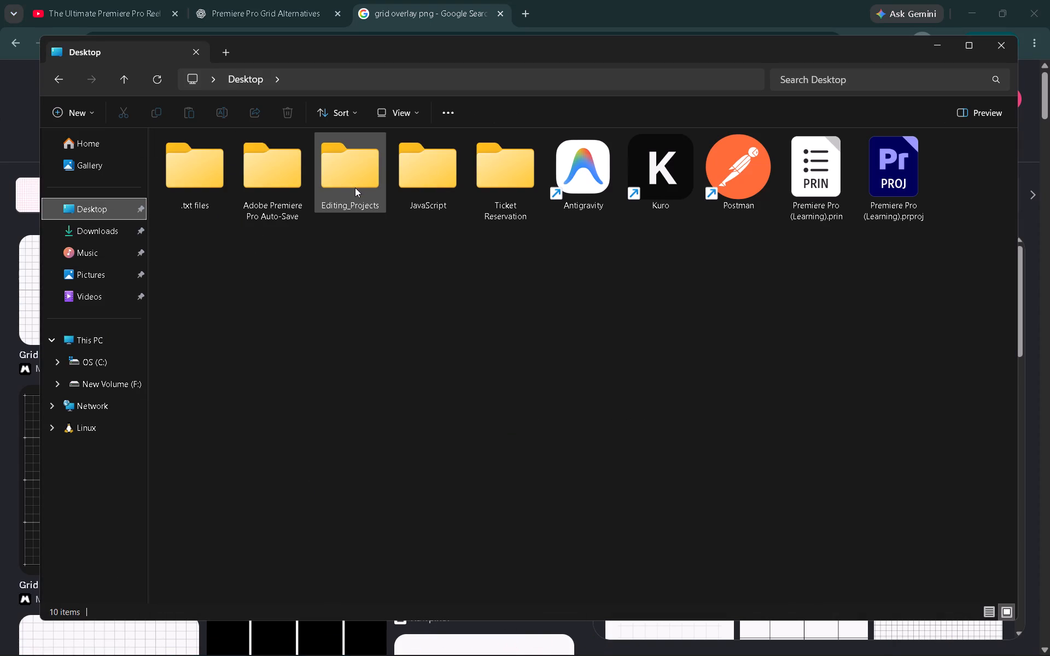
double_click(355, 188)
double_click(261, 176)
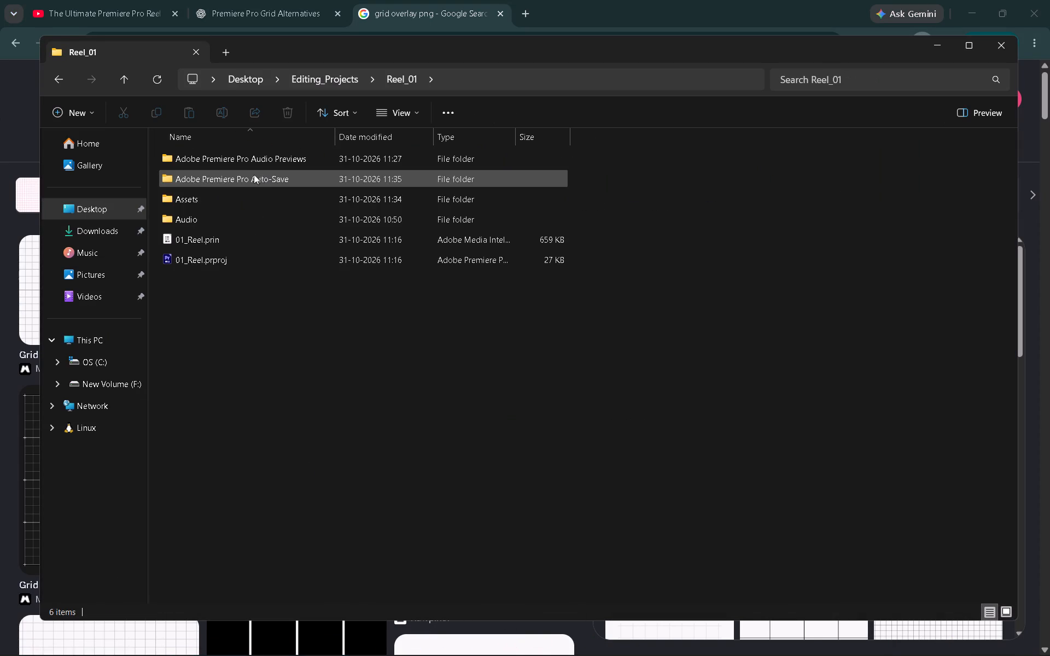
double_click(201, 200)
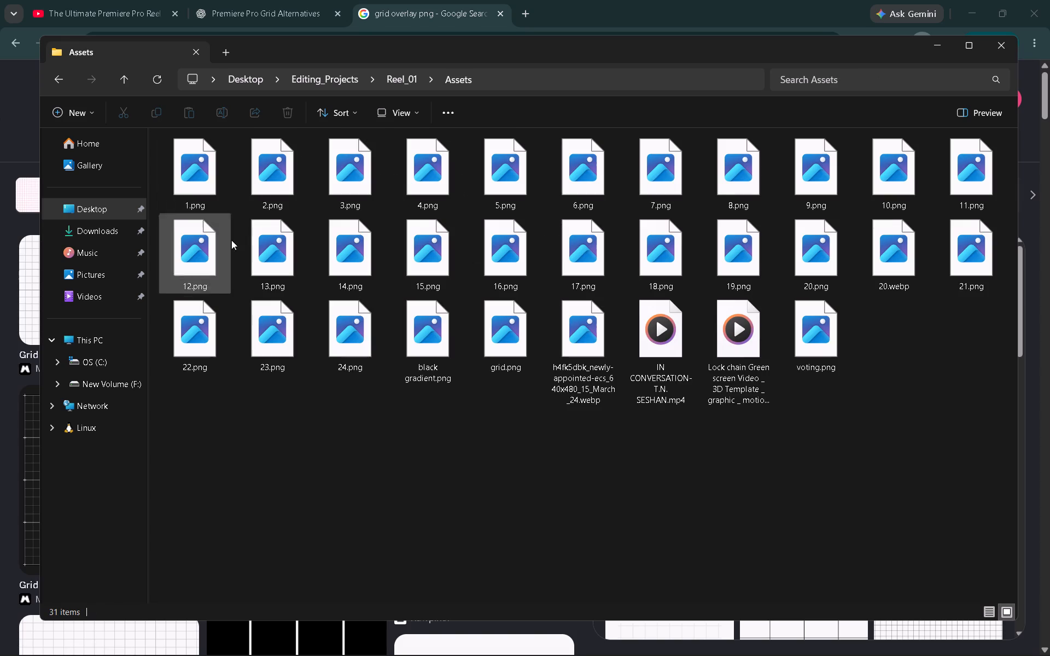
double_click(505, 348)
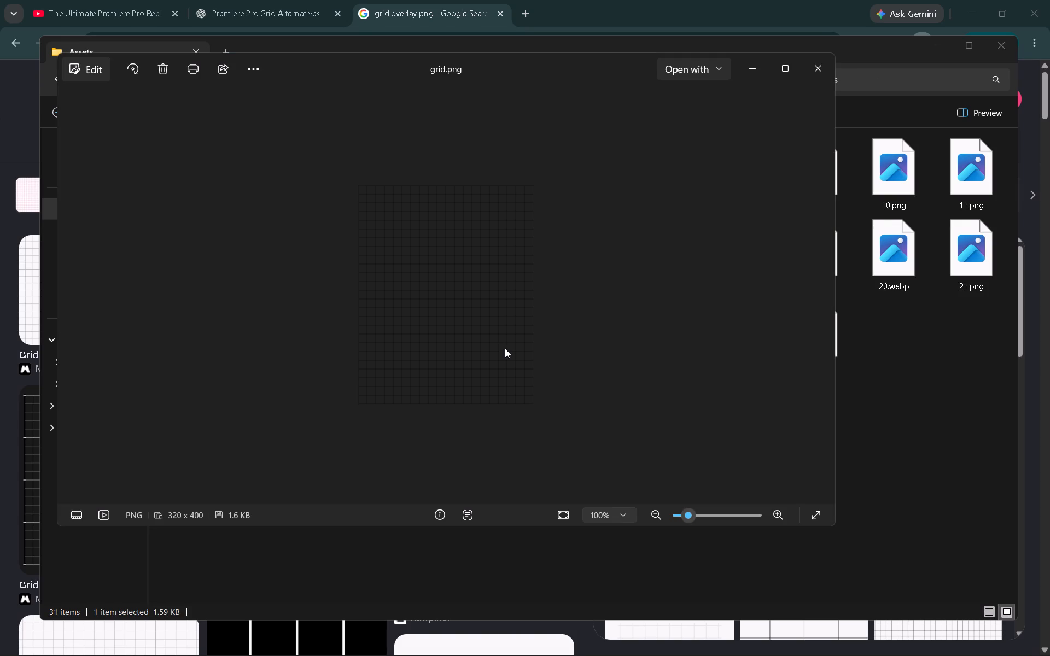
left_click(825, 68)
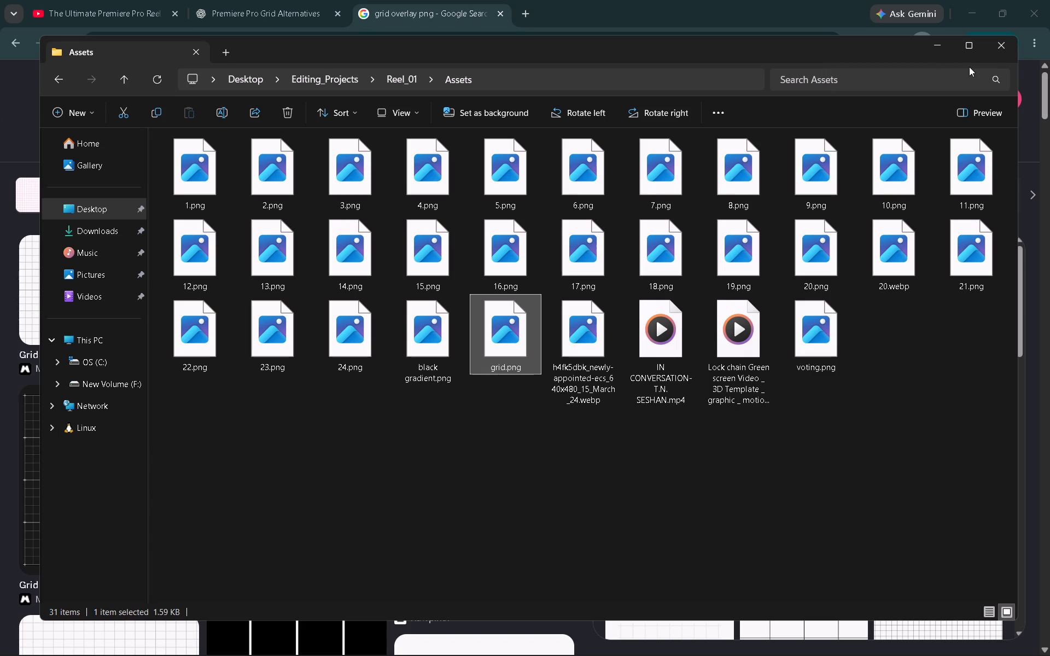
left_click(1005, 43)
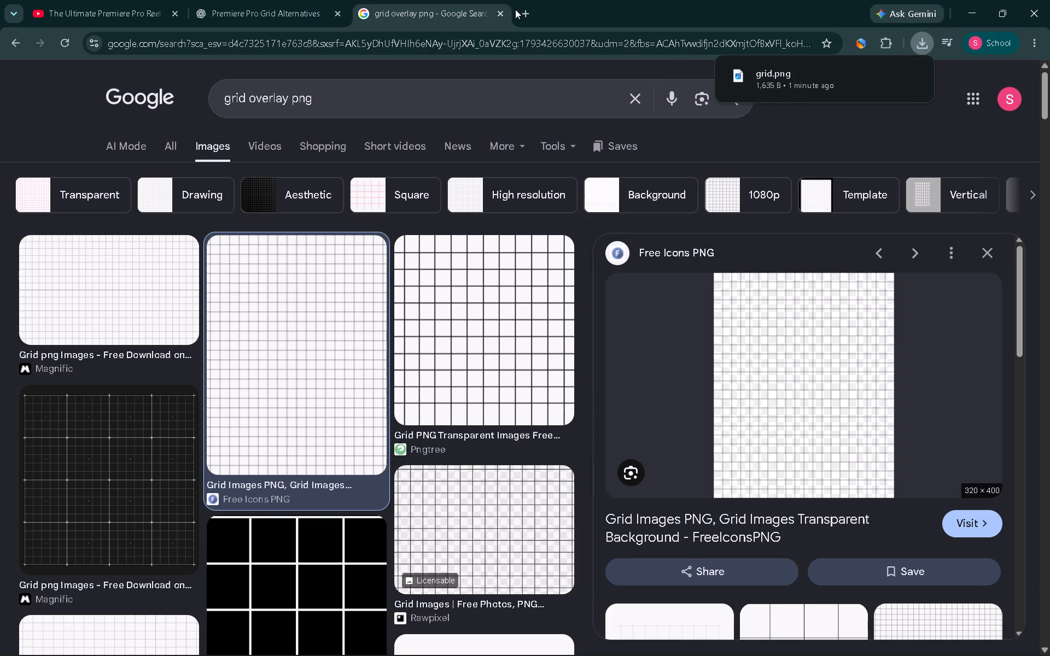
Back in Premiere, undo the placement of the grid.png clip on track V2.
left_click(328, 0)
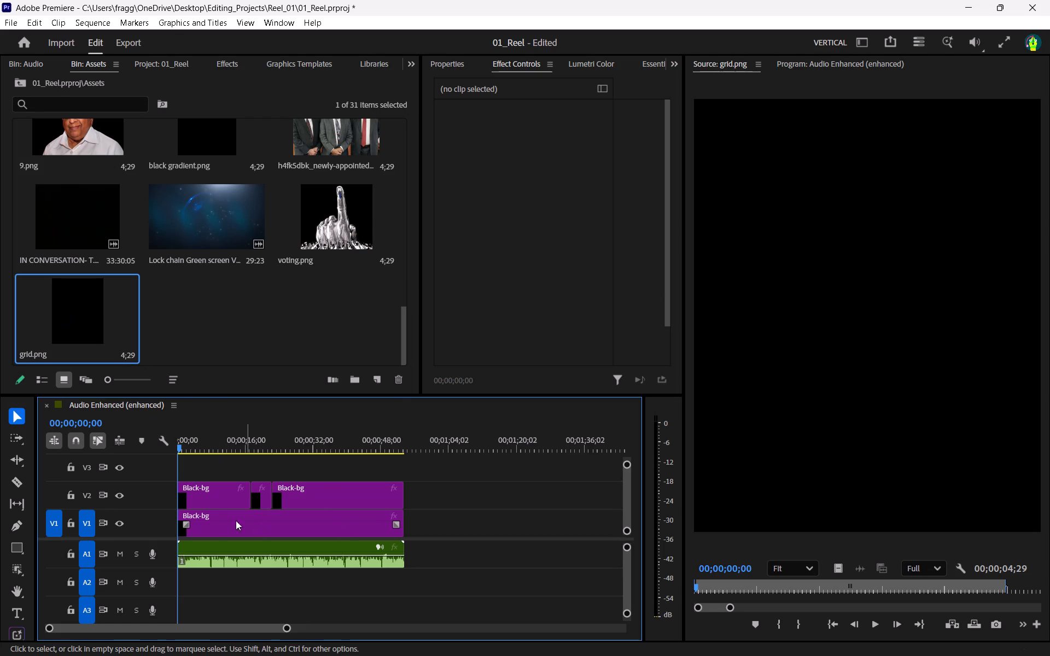
left_click(214, 499)
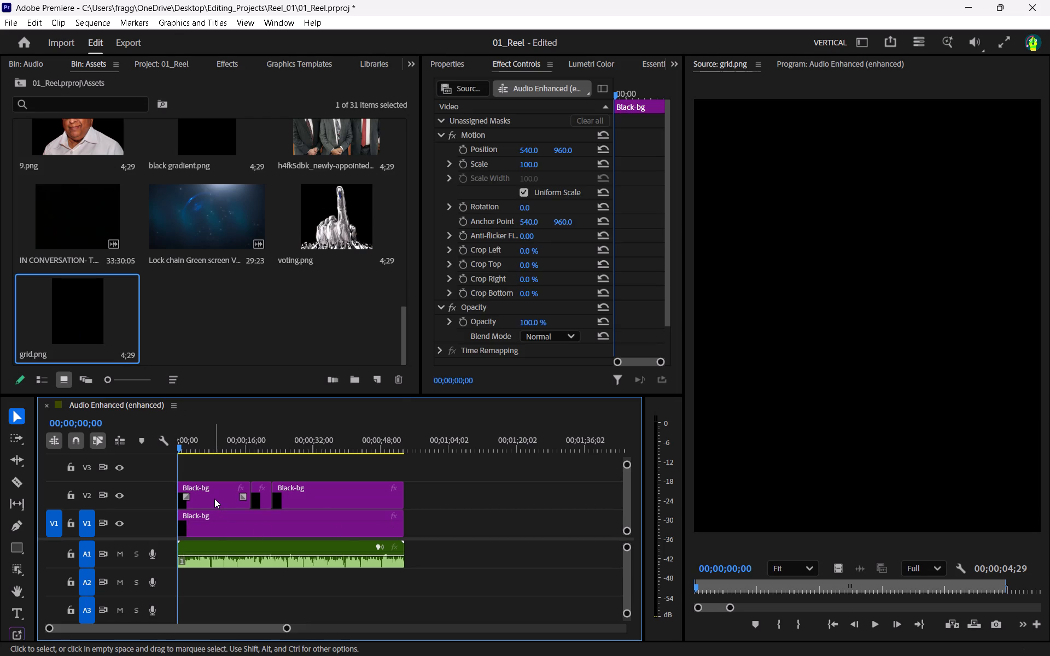
left_click(264, 497)
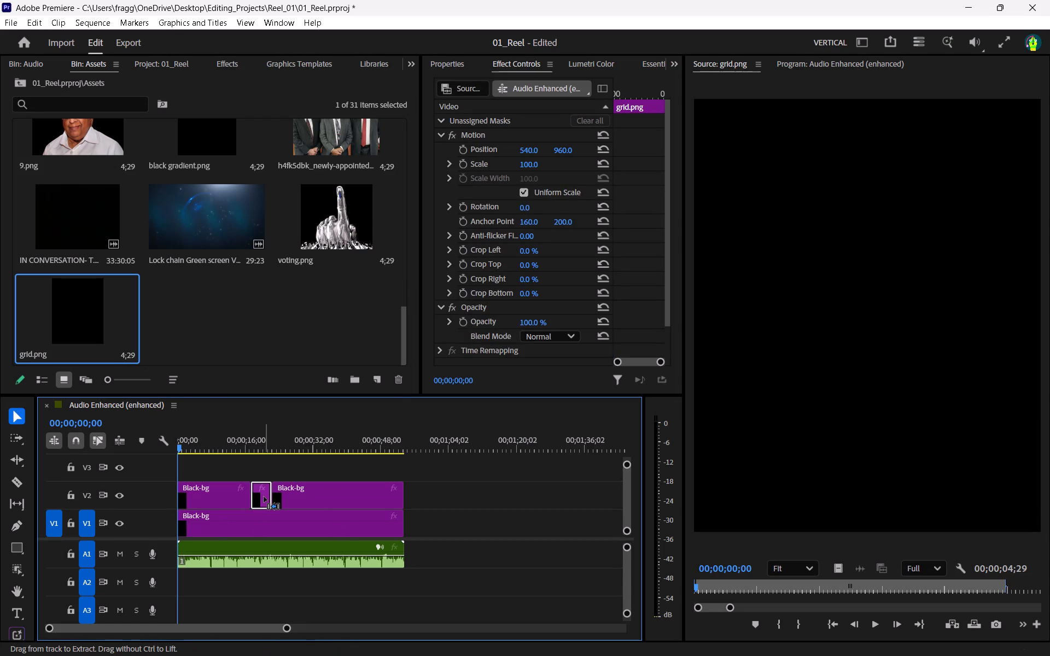
key("ctrl+z")
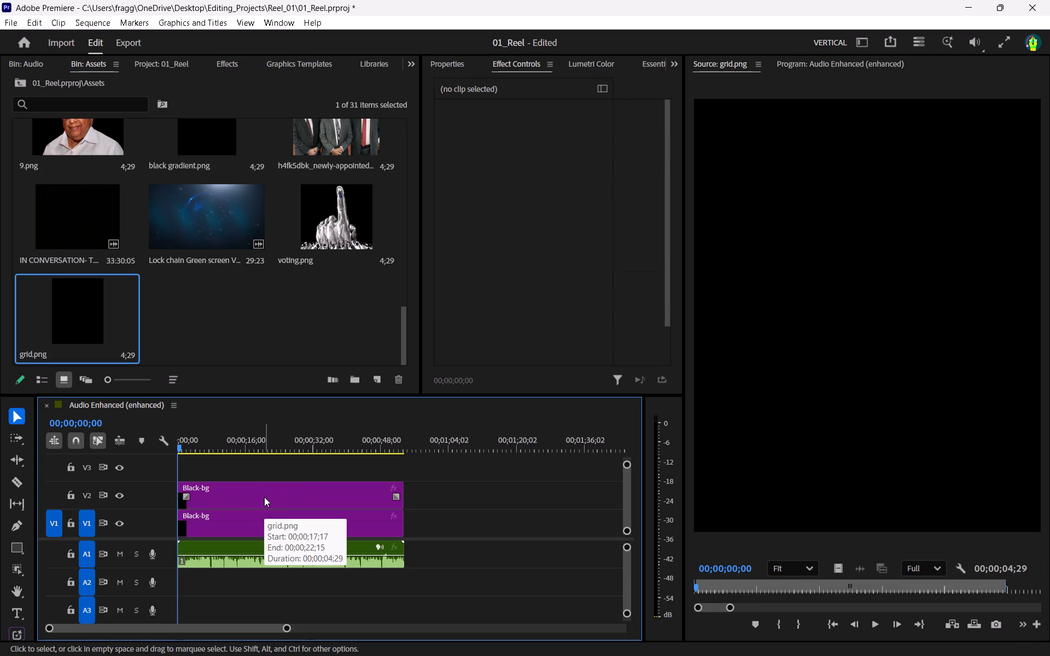
Delete both Black-bg clips from tracks V1 and V2, keeping the audio clip.
left_click(259, 494)
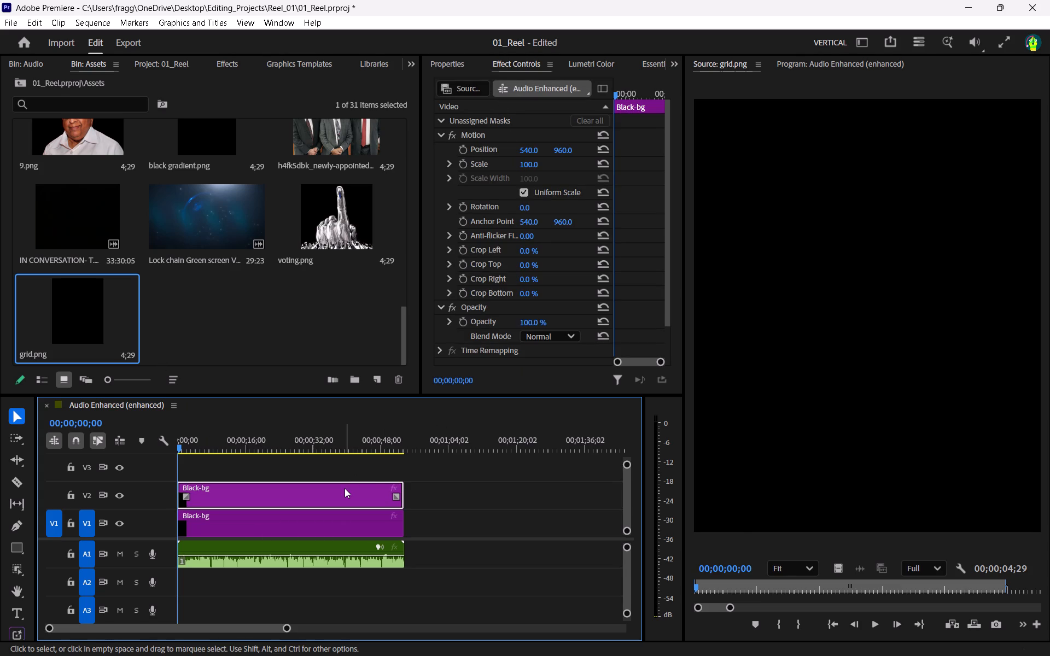
left_click(354, 520)
left_click_drag(427, 523, 392, 489)
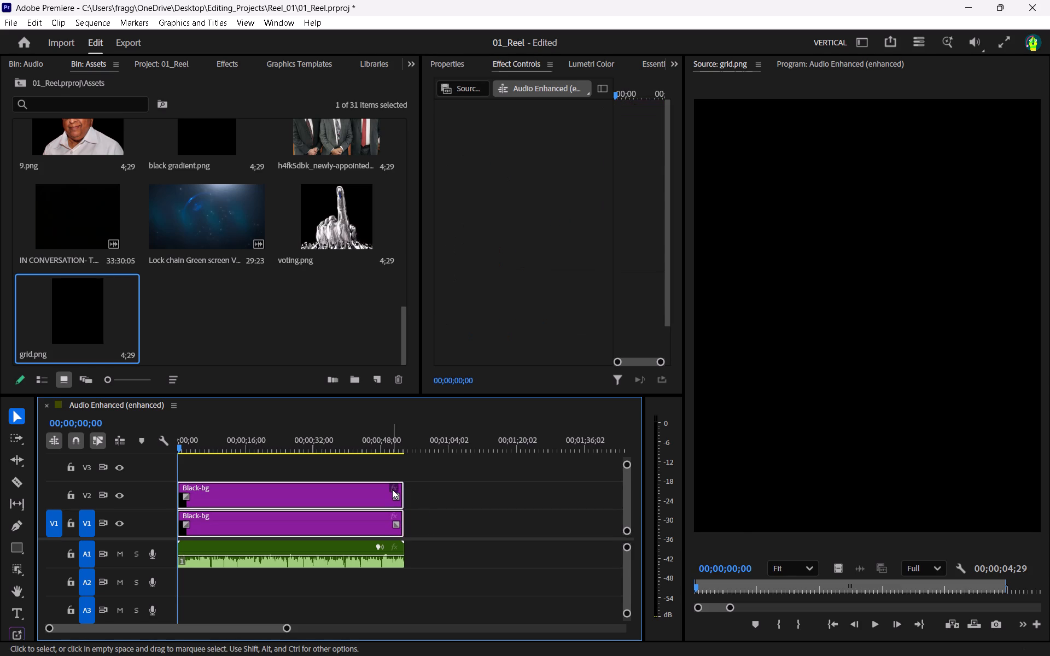
key("Delete")
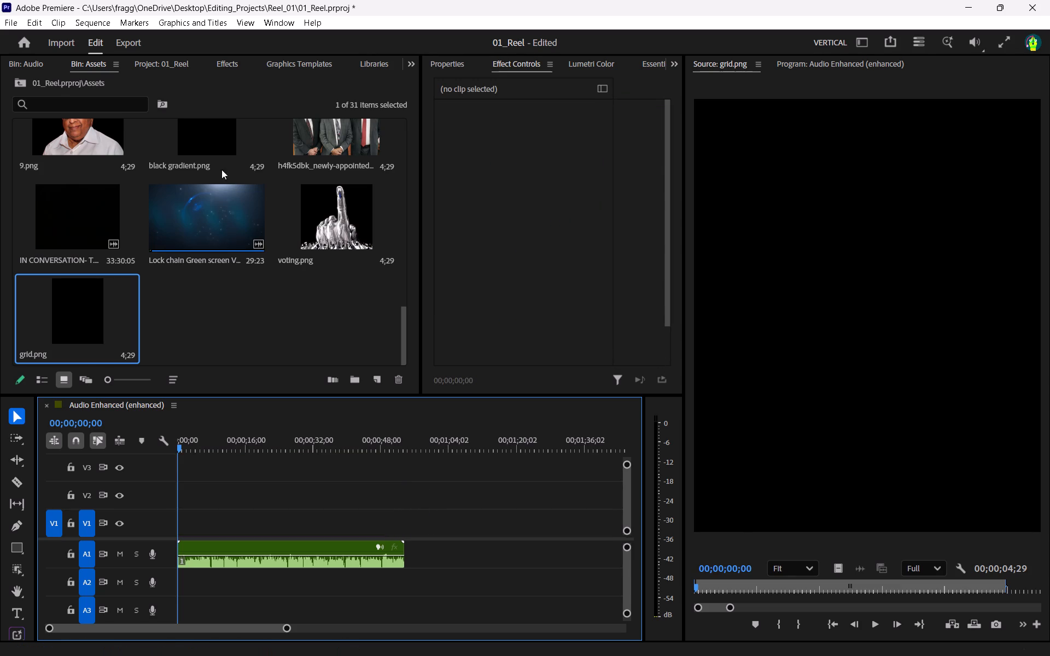
Look through the items in the Assets bin, from the numbered images to grid.png.
left_click(211, 143)
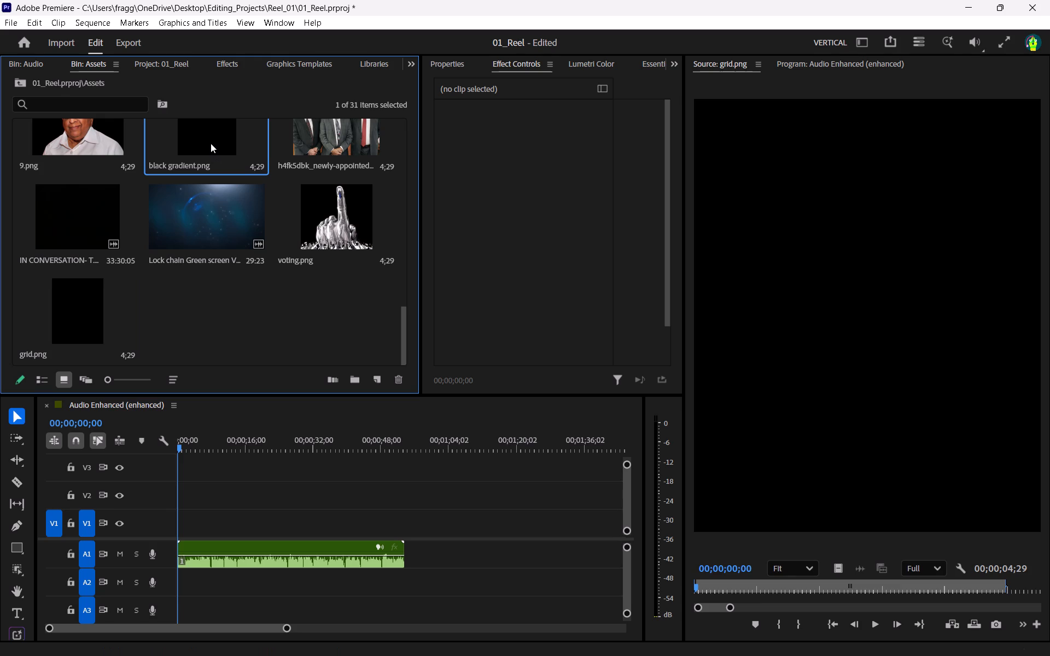
scroll(253, 245, "up", 6)
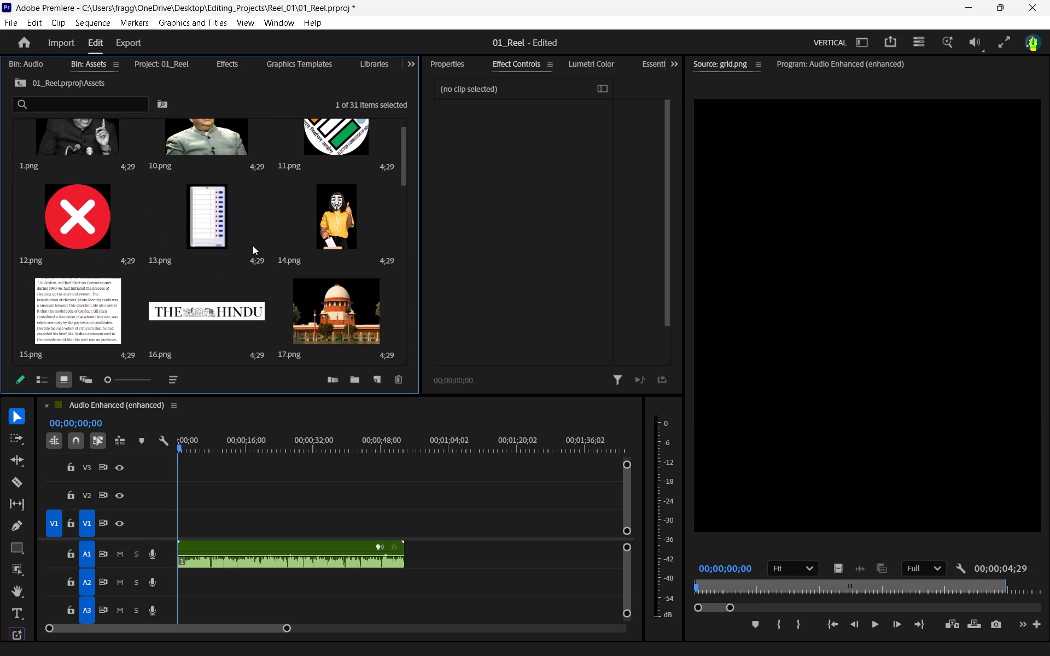
left_click(155, 63)
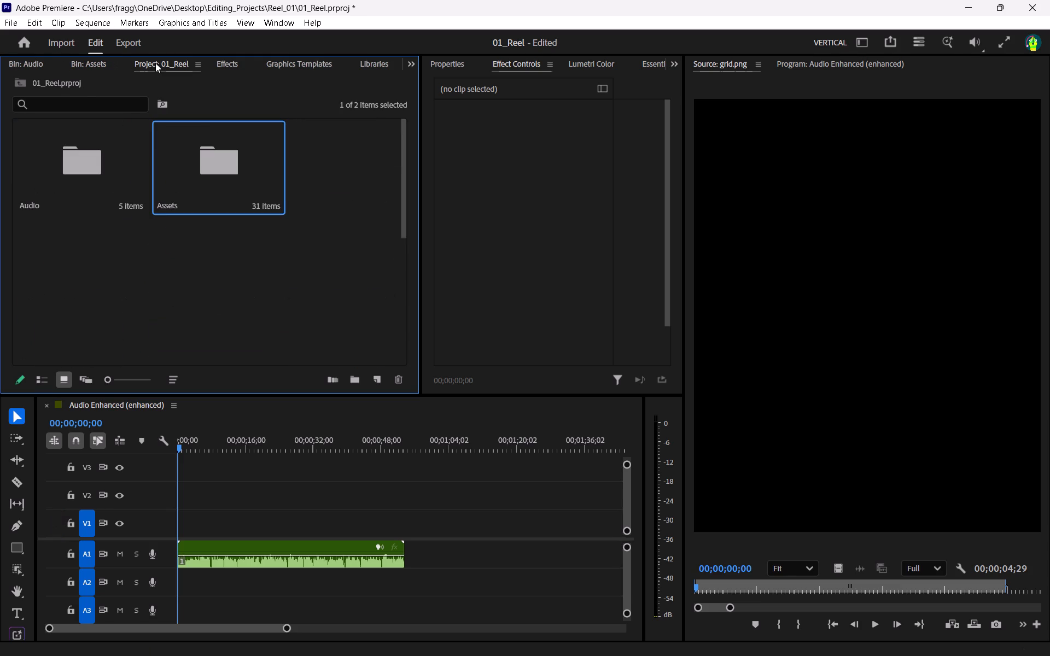
double_click(185, 198)
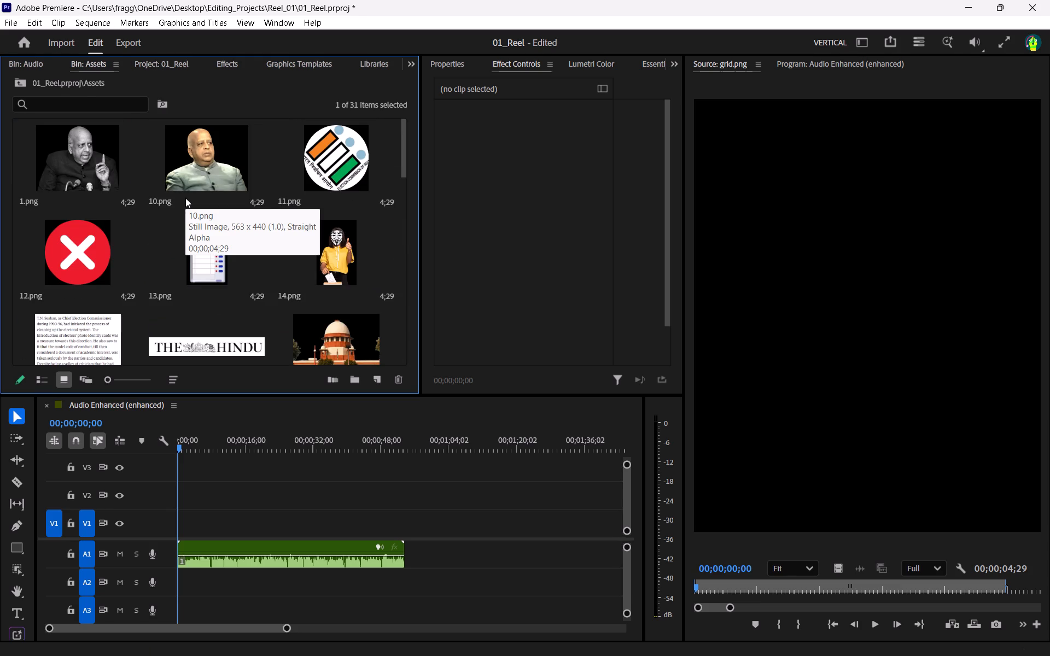
scroll(250, 308, "down", 2)
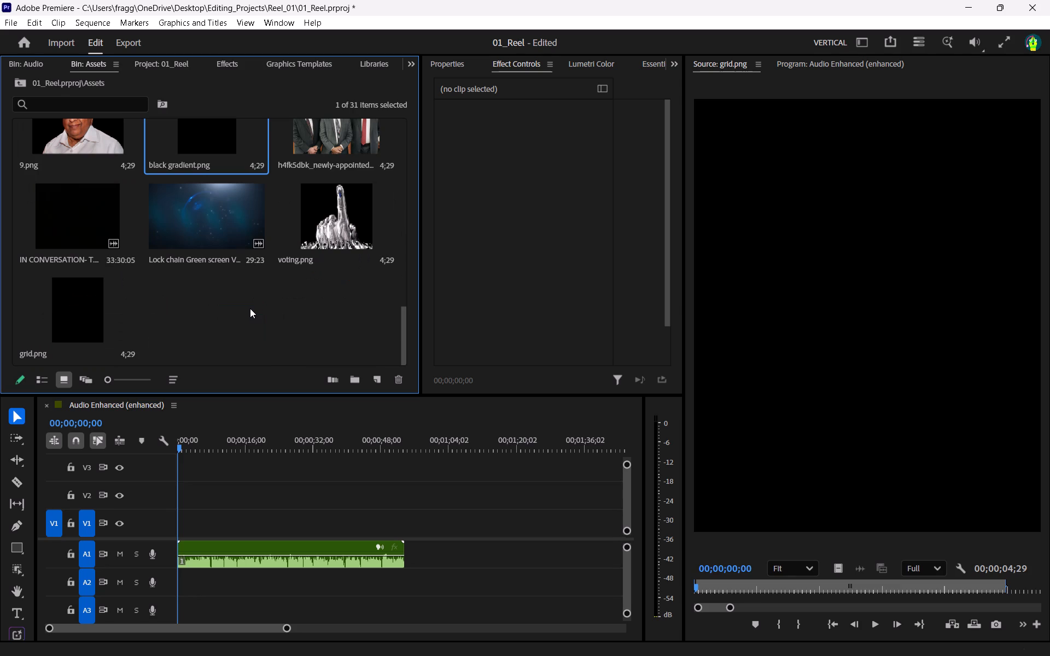
left_click(250, 308)
scroll(250, 308, "down", 1)
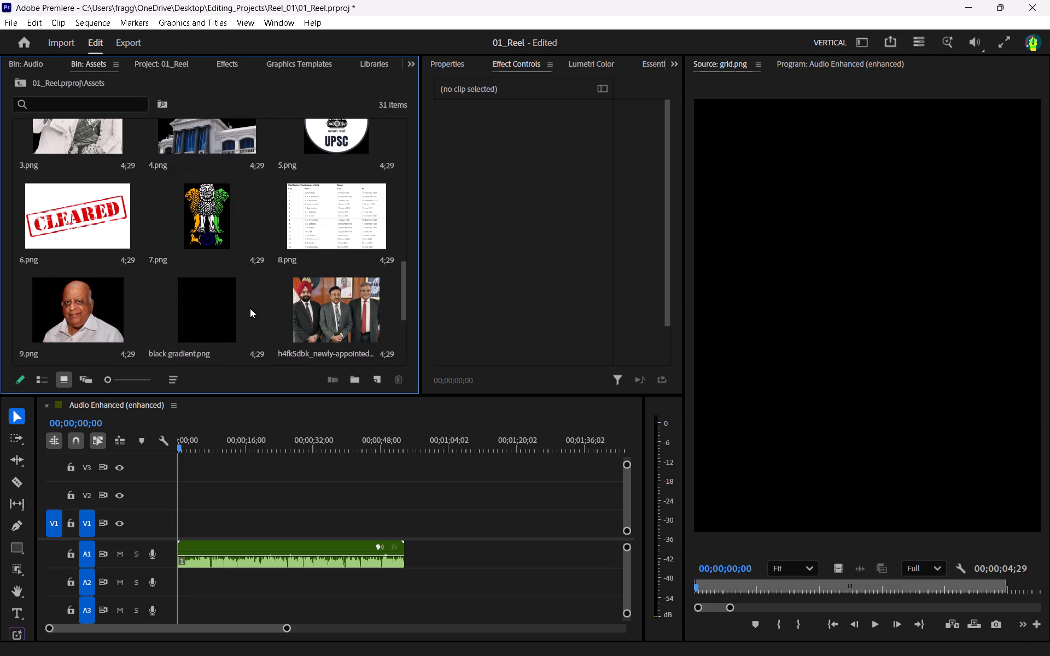
scroll(250, 308, "down", 1)
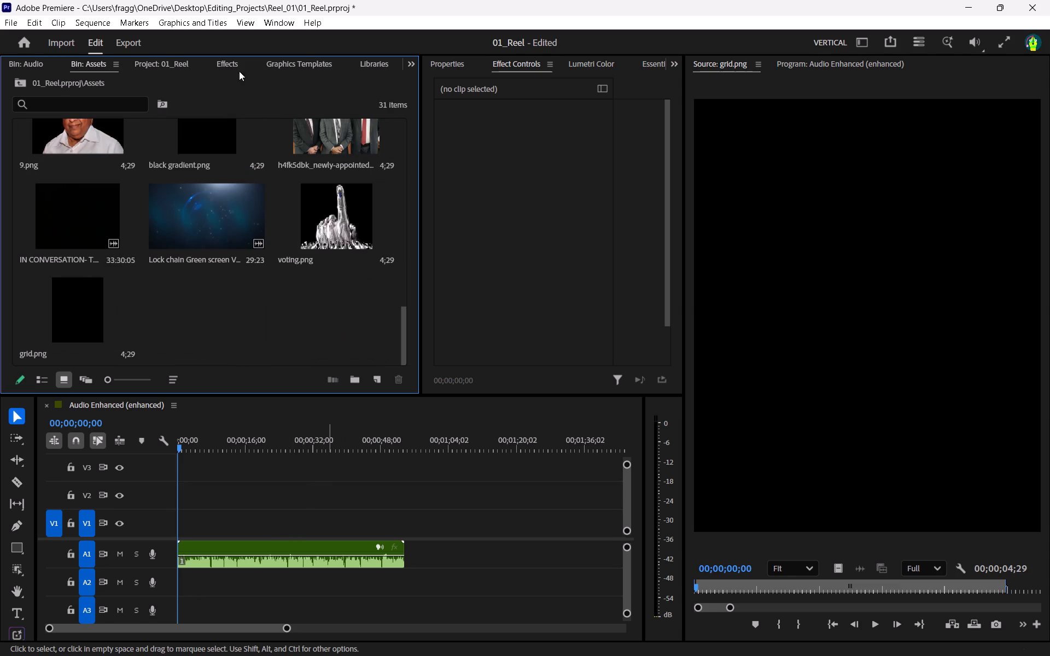
scroll(212, 232, "down", 1)
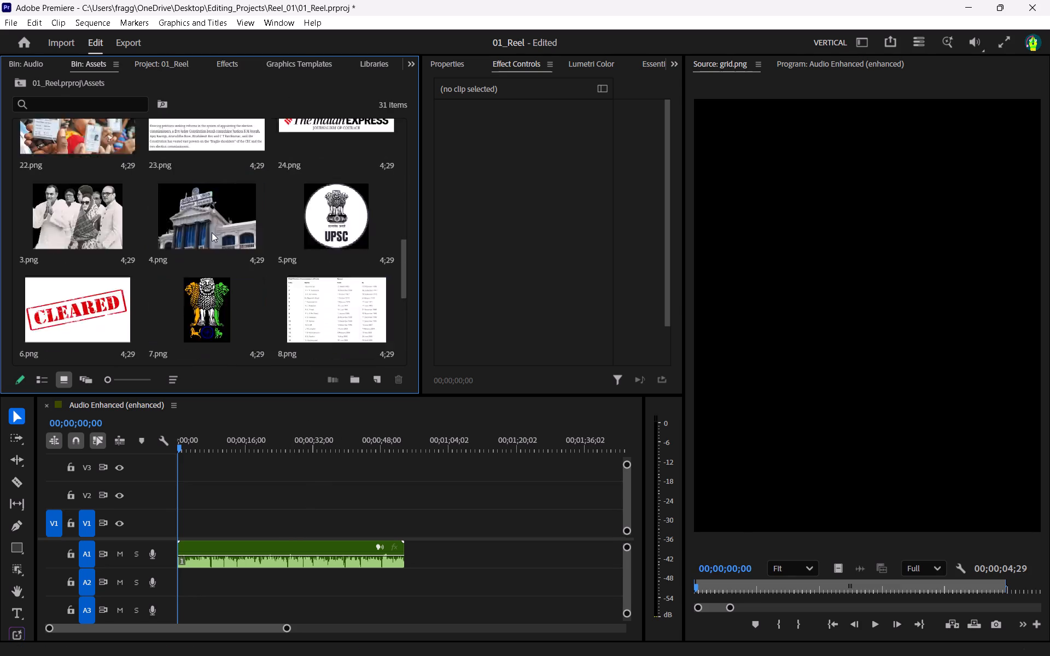
scroll(212, 232, "down", 1)
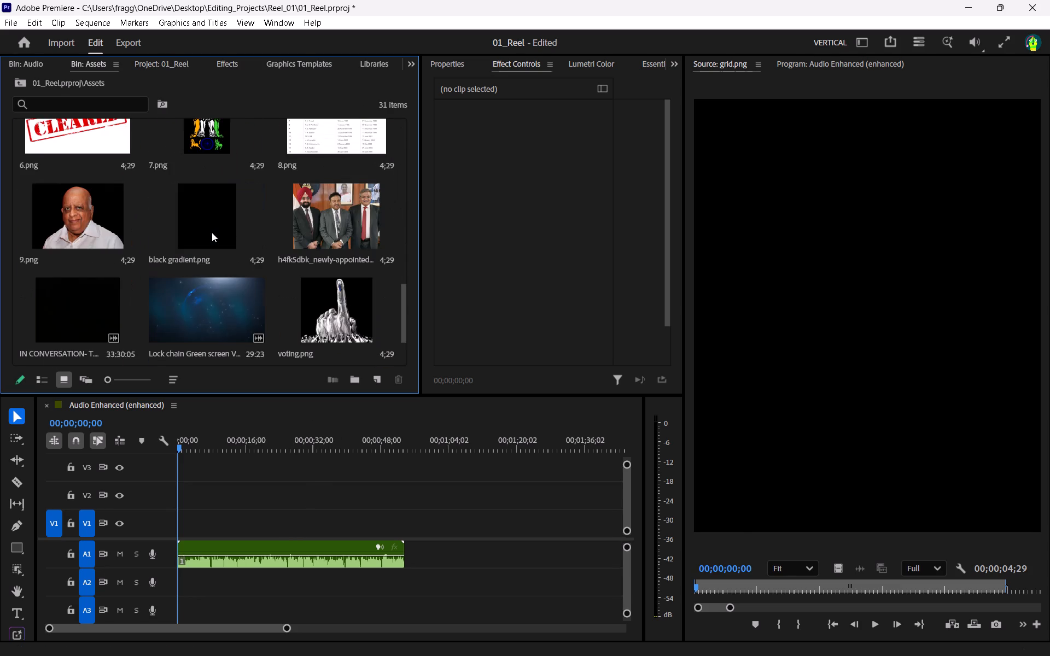
scroll(212, 232, "down", 1)
scroll(231, 271, "up", 1)
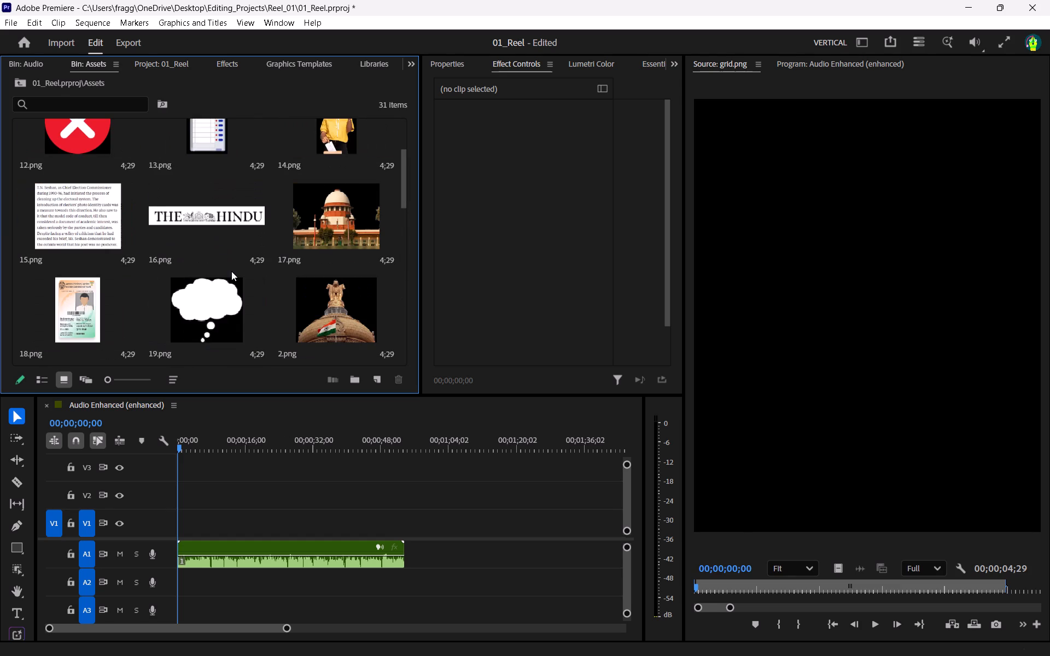
scroll(231, 271, "up", 1)
Create a new 1080 x 1920 color matte in the 01_Reel project root with the color set to white, FFFFFF.
left_click(161, 62)
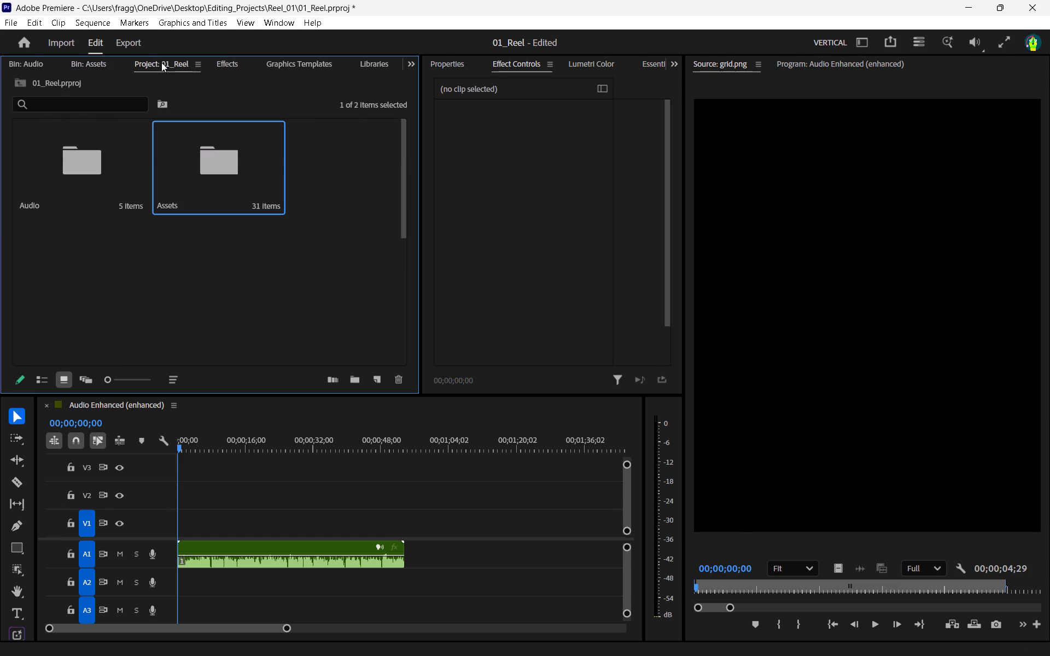
left_click(278, 257)
right_click(278, 257)
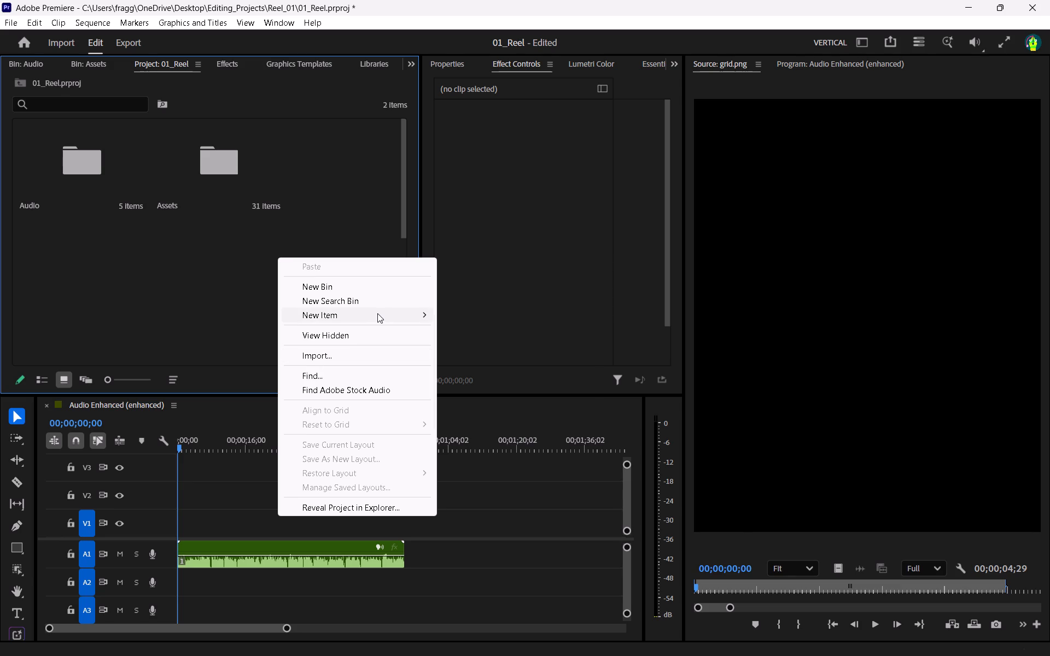
left_click(486, 403)
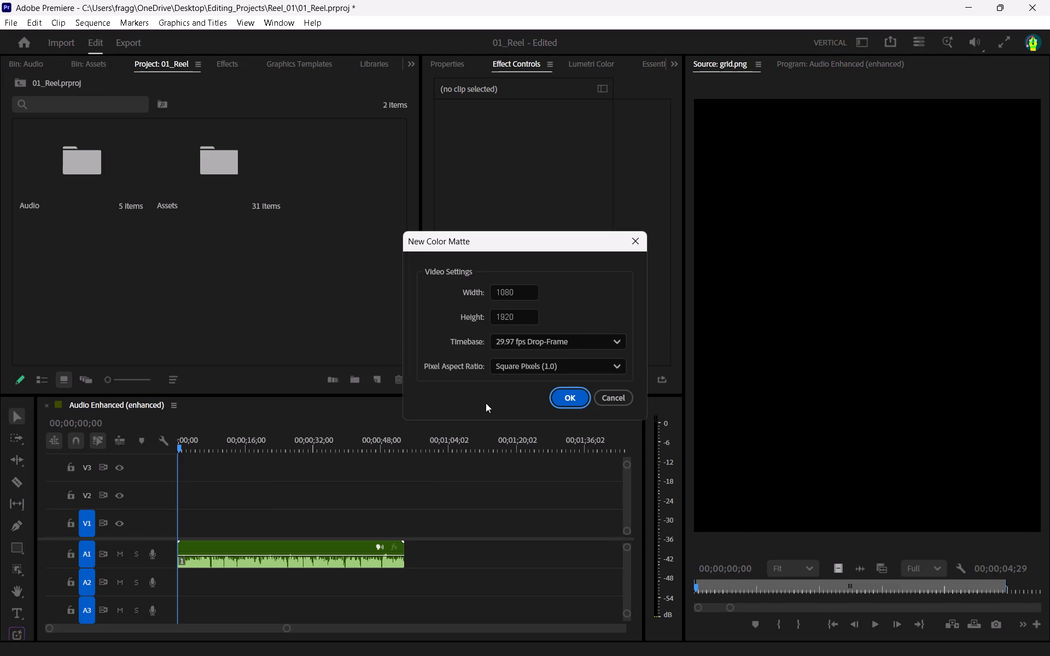
left_click(575, 390)
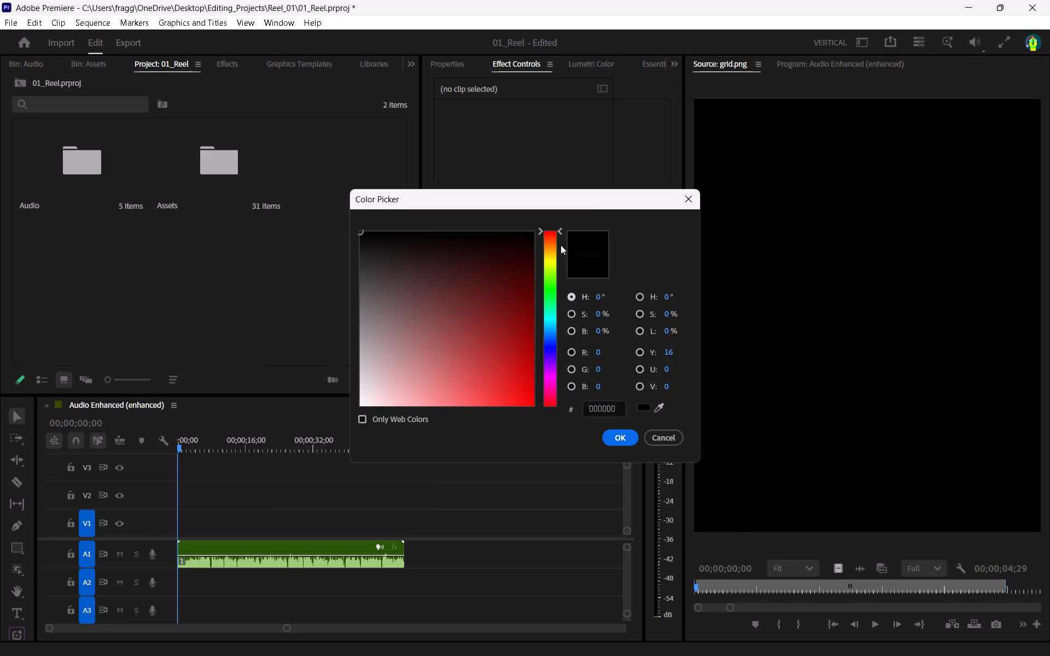
left_click_drag(362, 232, 359, 417)
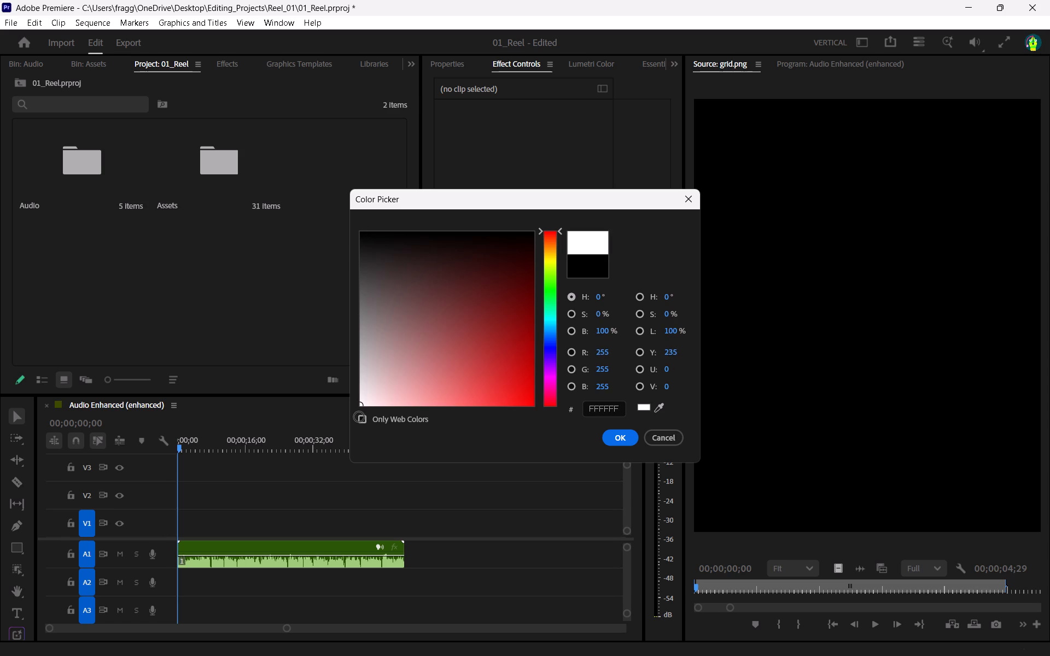
left_click_drag(359, 417, 353, 432)
left_click_drag(353, 432, 352, 432)
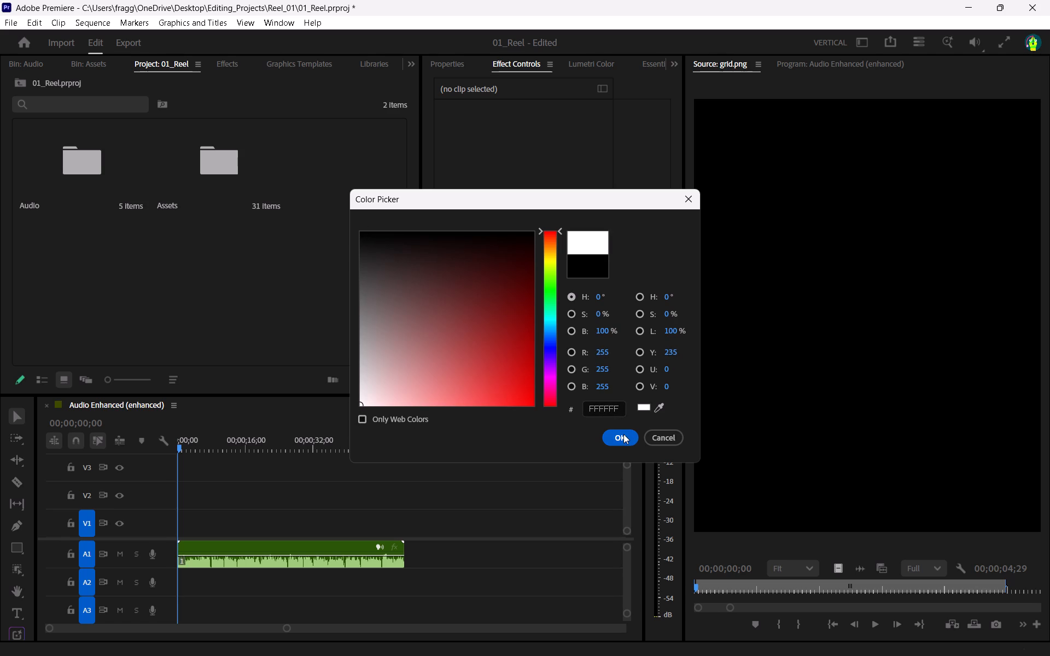
left_click(623, 434)
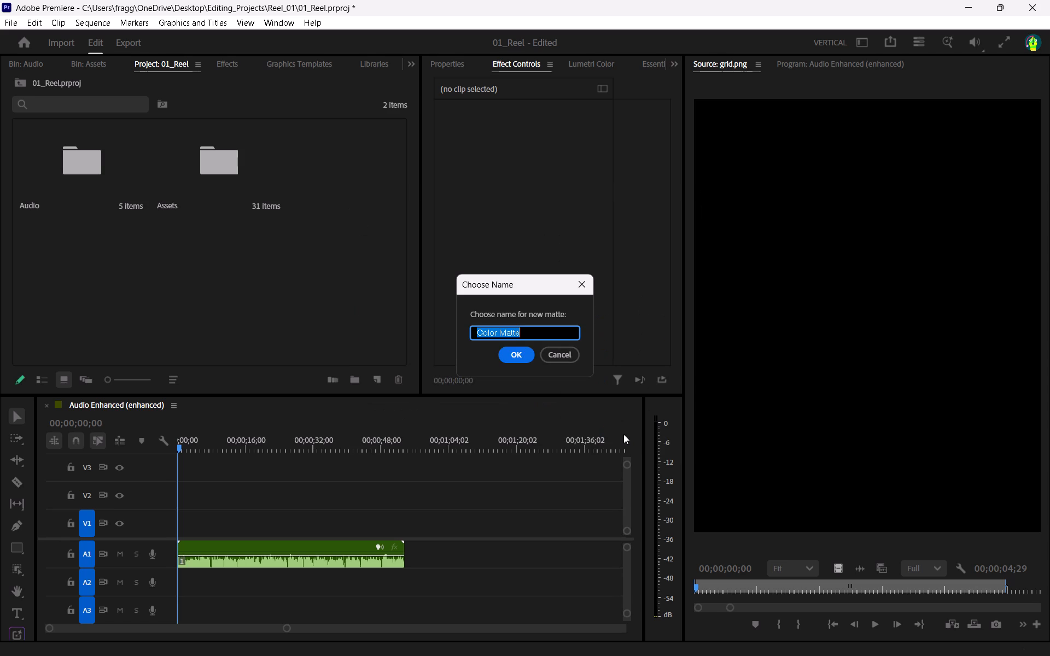
Name the new color matte White Matte and create it in the project.
left_click(522, 332)
key("Left")
key("Left")
key("Left")
key("Left")
key("Left")
key("Left")
key("Left")
key("Left")
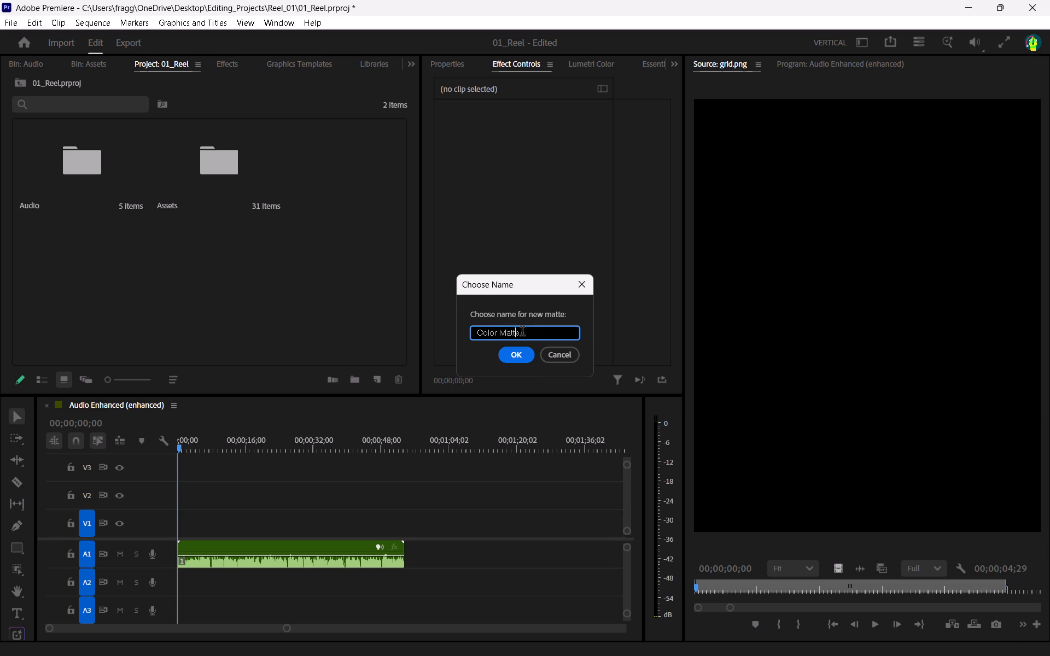
key("Right")
key("Right")
key("Right")
key("BackSpace")
key("BackSpace")
key("BackSpace")
key("BackSpace")
key("BackSpace")
key("BackSpace")
key("BackSpace")
key("BackSpace")
key("BackSpace")
key("BackSpace")
key("BackSpace")
key("BackSpace")
key("BackSpace")
key("BackSpace")
key("w")
key("BackSpace")
type("White")
key("space")
key("Return")
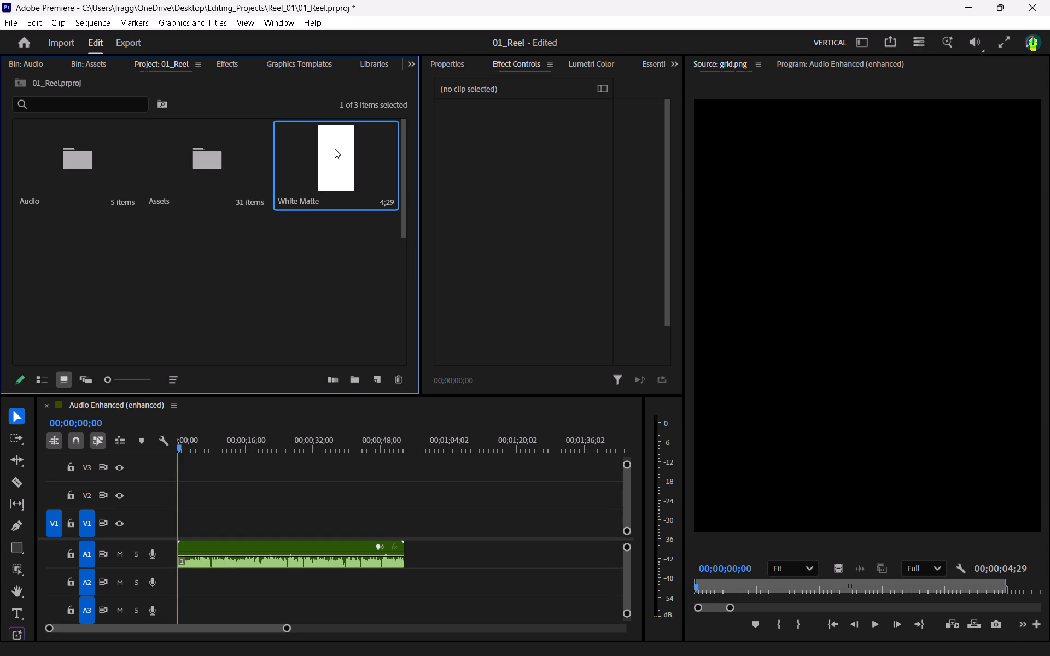
Place White Matte at the start of track V1 and extend it to the end of the audio clip.
left_click_drag(335, 149, 180, 529)
left_click(184, 529)
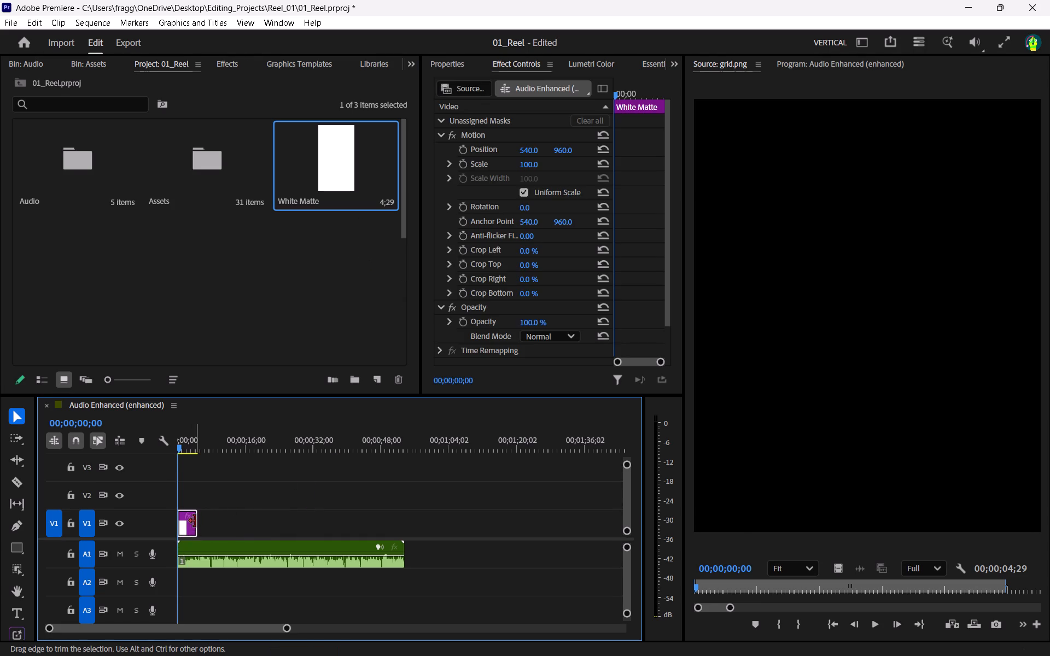
left_click_drag(195, 521, 400, 523)
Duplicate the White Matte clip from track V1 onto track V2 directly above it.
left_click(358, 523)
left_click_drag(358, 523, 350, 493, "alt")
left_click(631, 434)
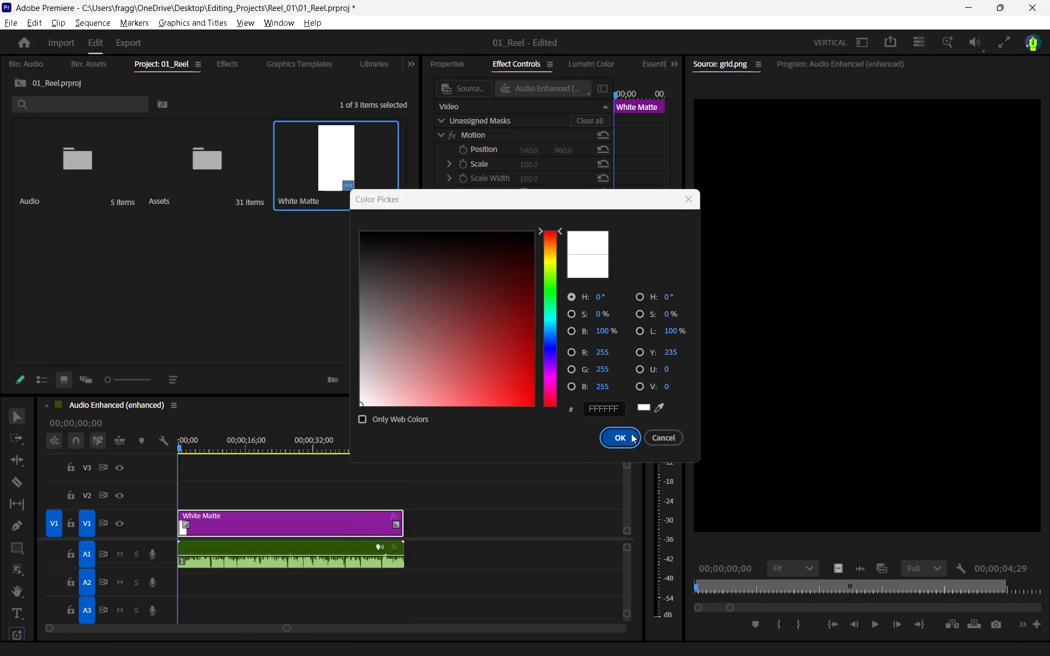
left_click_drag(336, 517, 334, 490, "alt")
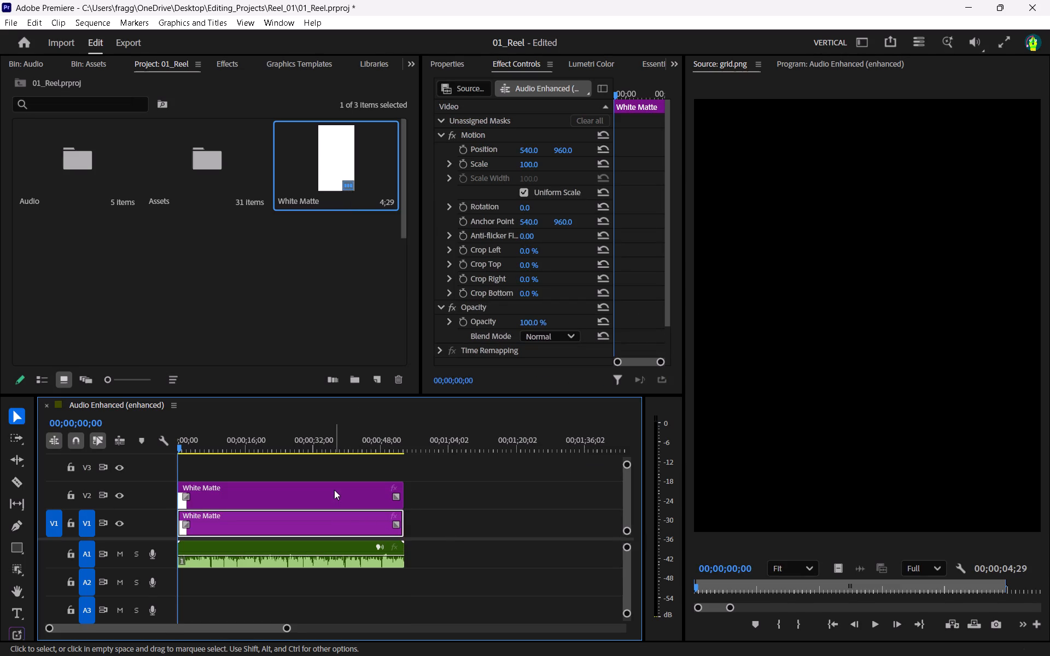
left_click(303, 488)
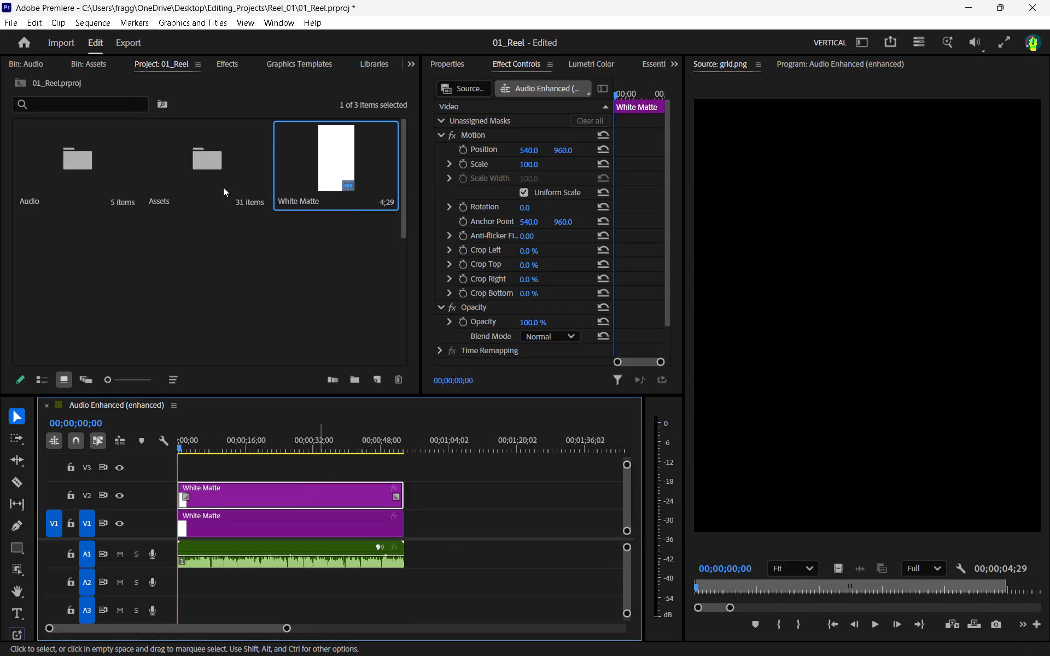
Place grid.png from the Assets bin on track V2, over the White Matte copy at about 12 seconds.
double_click(223, 187)
scroll(259, 249, "down", 1)
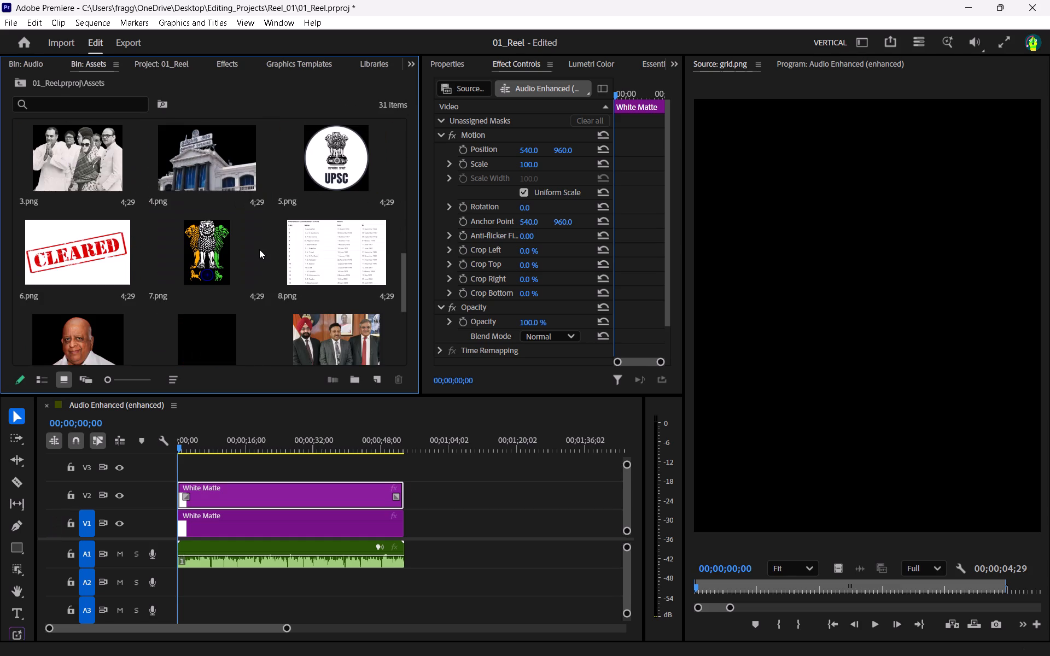
scroll(259, 249, "down", 3)
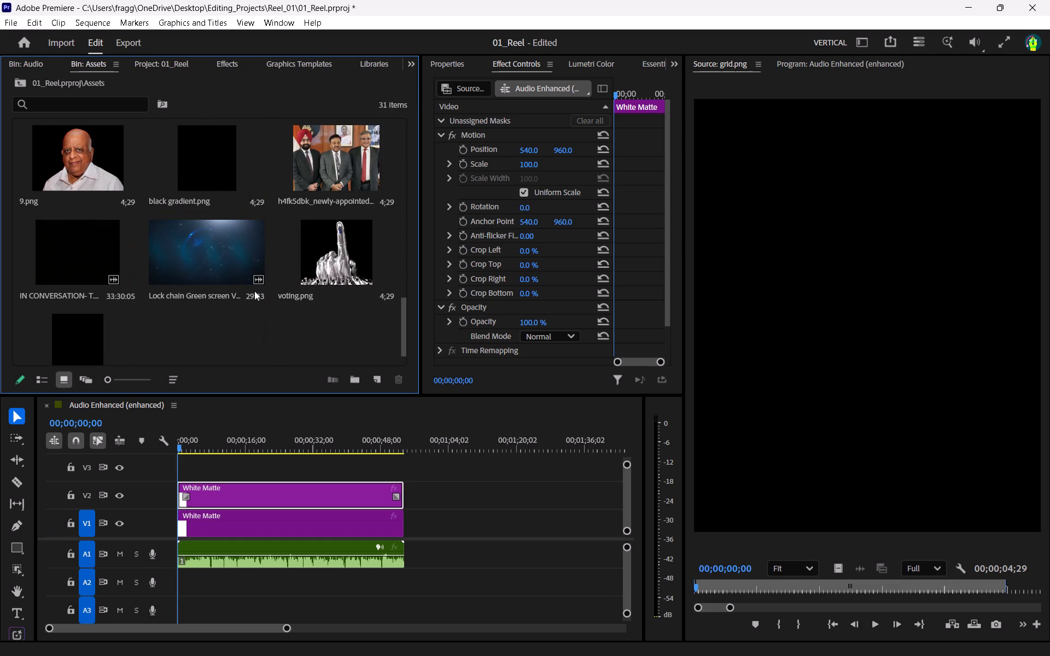
left_click_drag(87, 291, 185, 488)
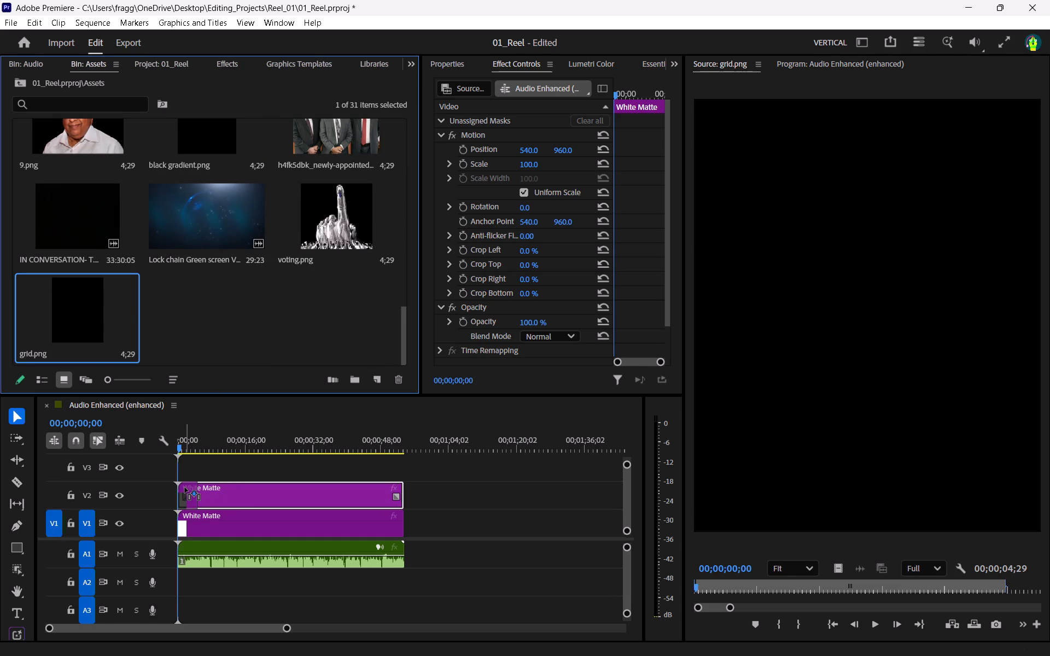
left_click_drag(185, 488, 232, 483)
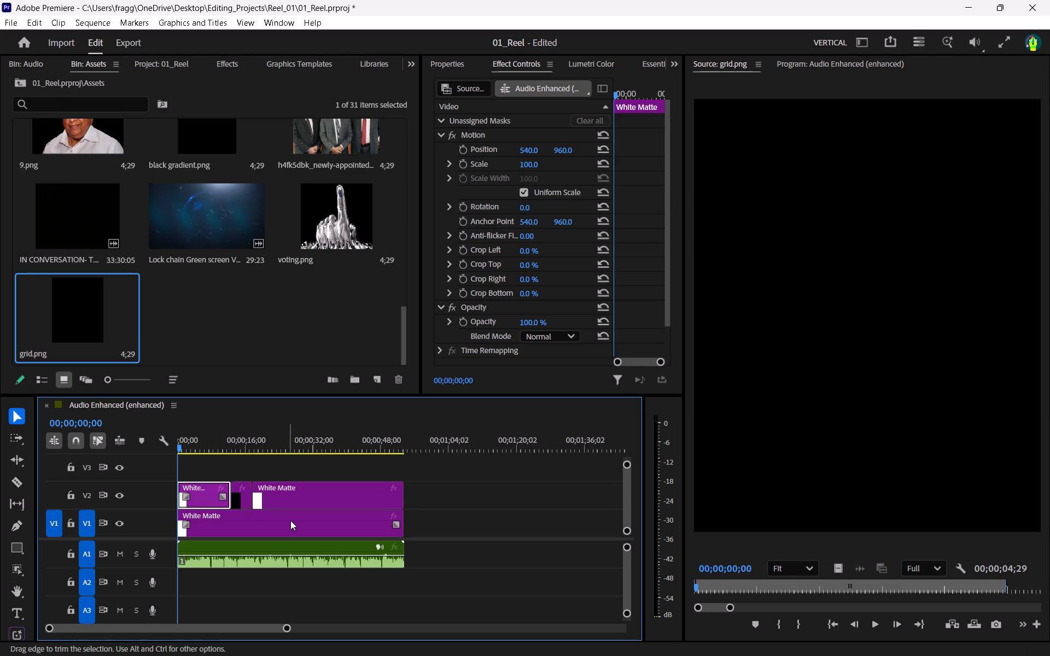
left_click(247, 496)
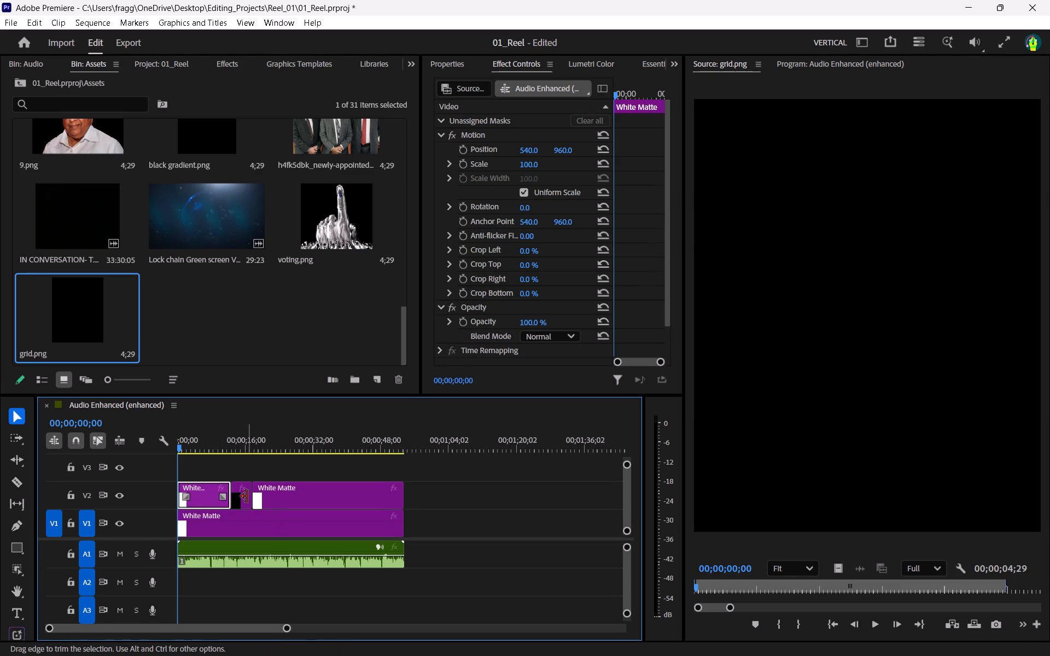
left_click(247, 496)
left_click(245, 496)
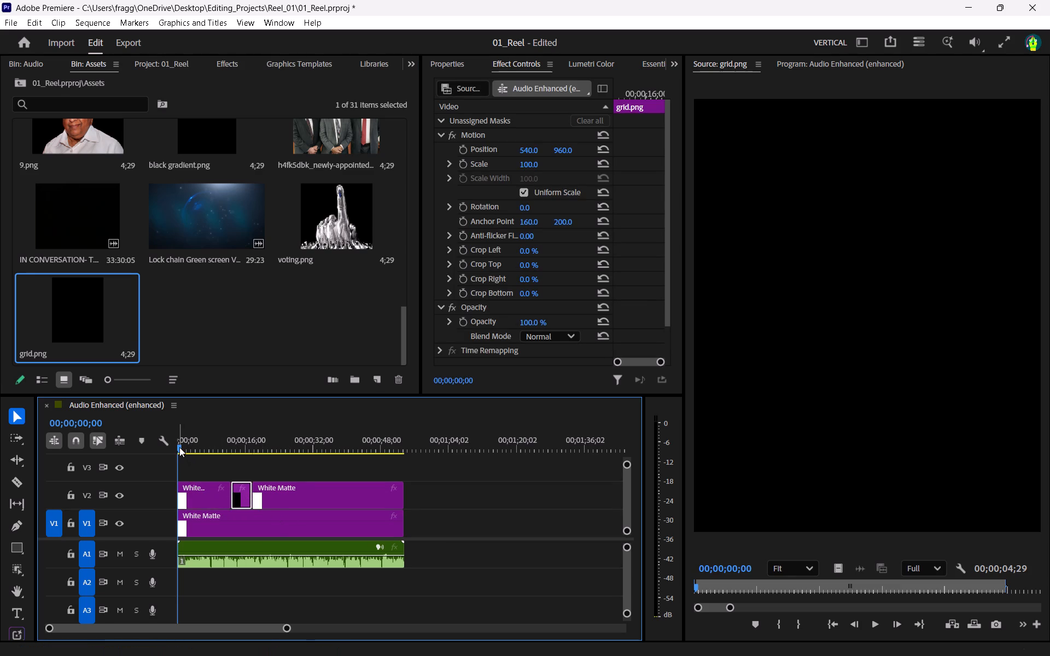
Preview the grid at 00;00;14;01 and move the grid.png clip to directly after the last White Matte piece on track V2.
left_click_drag(179, 447, 229, 450)
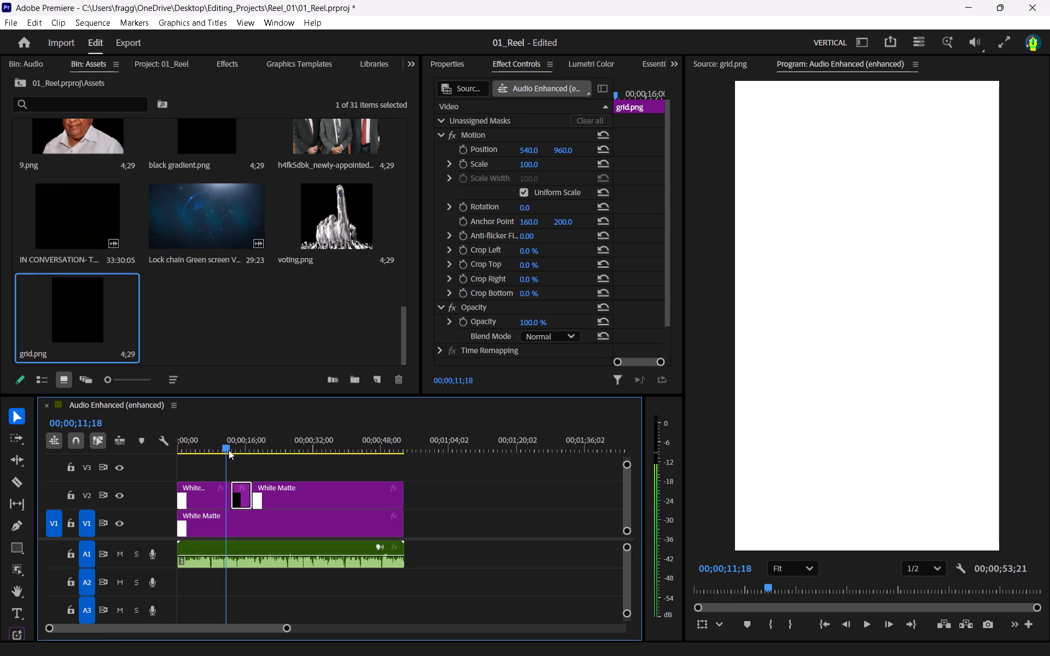
left_click_drag(229, 450, 239, 450)
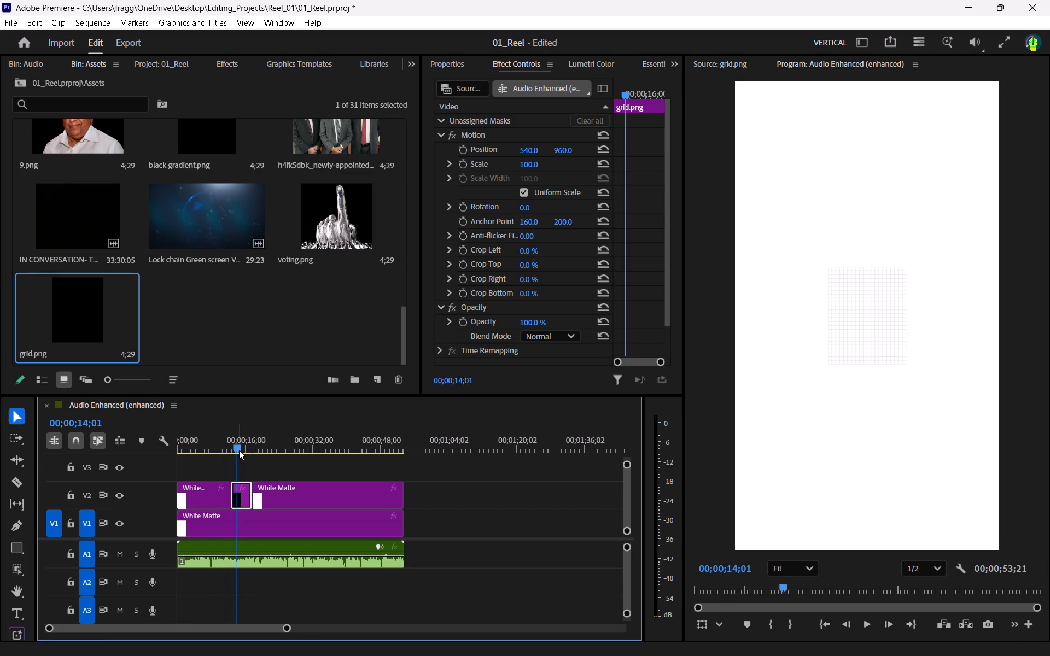
left_click(243, 489)
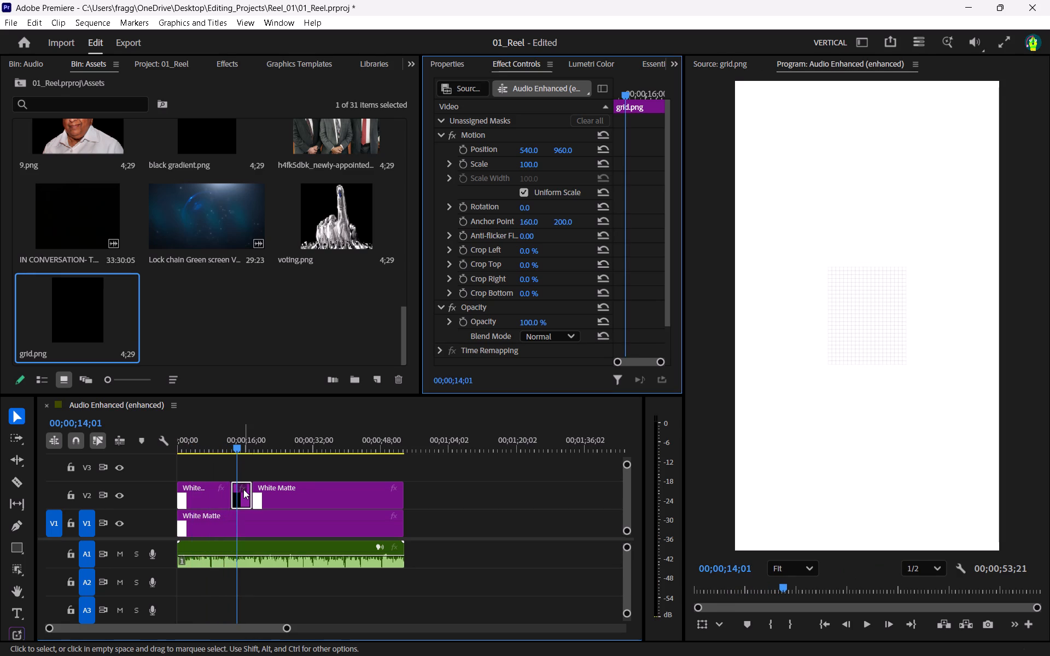
left_click_drag(243, 496, 257, 503)
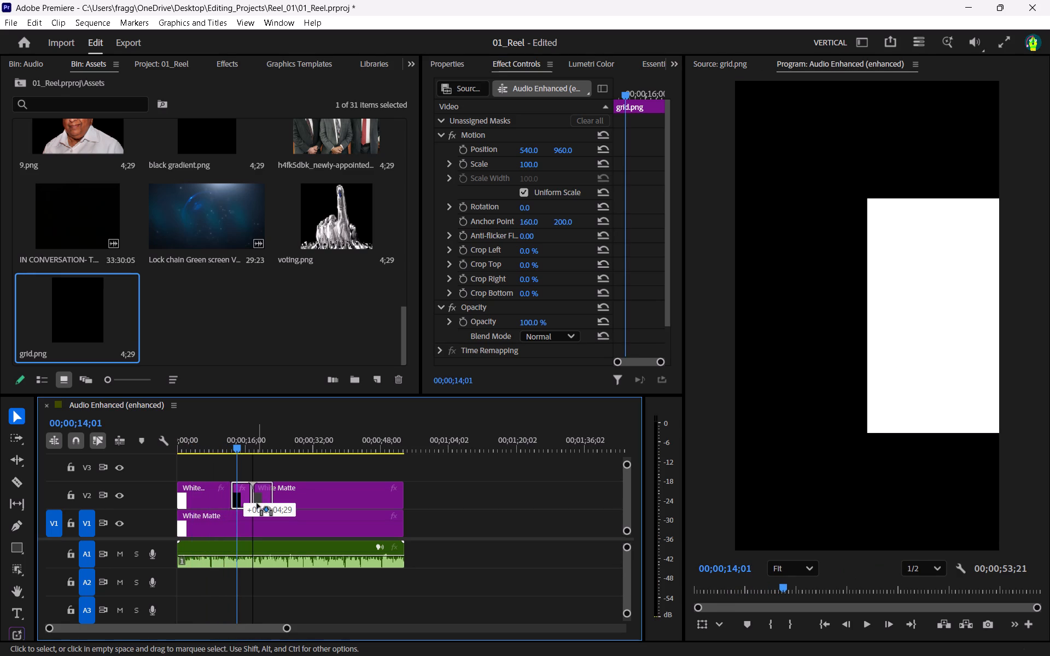
left_click_drag(257, 503, 208, 485)
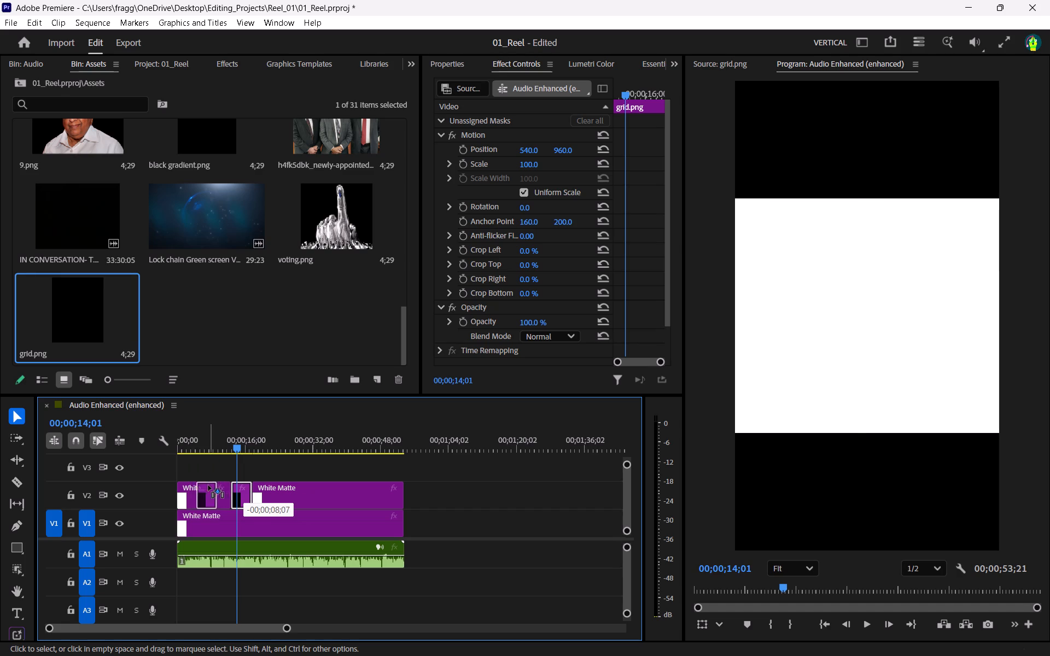
left_click_drag(208, 485, 423, 487)
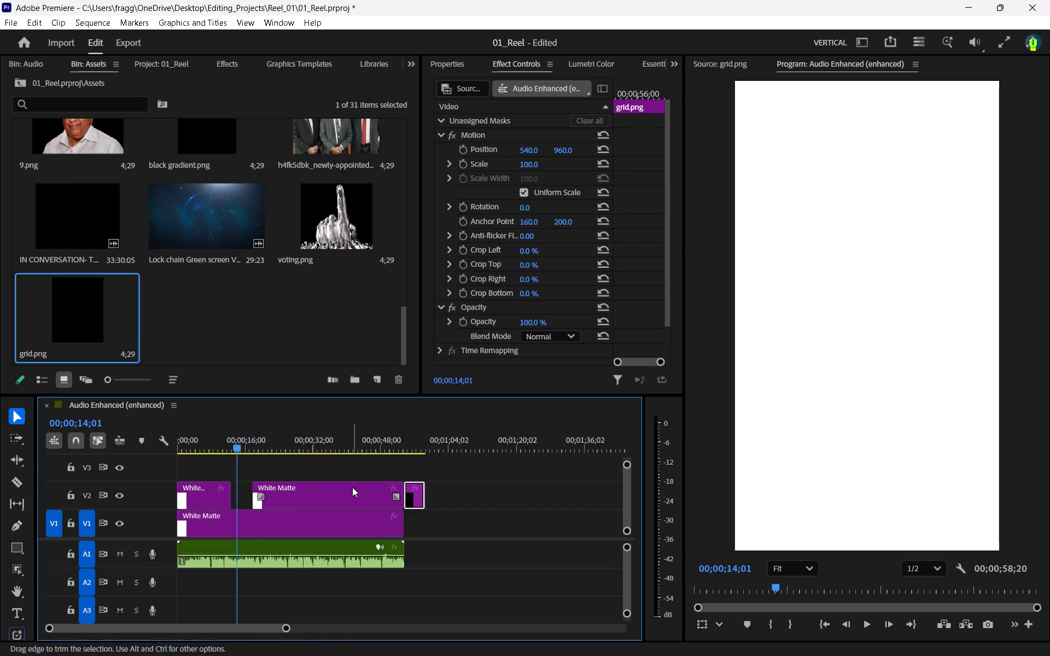
Delete both White Matte pieces from track V2, keeping the grid.png clip.
left_click(352, 487)
key("Delete")
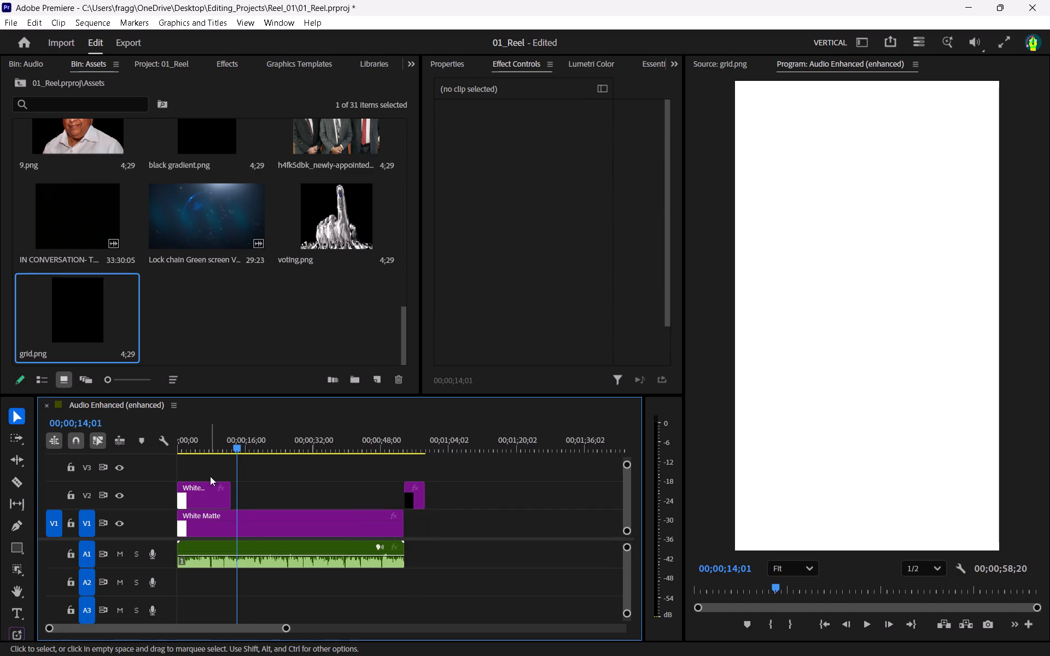
left_click(210, 487)
key("Delete")
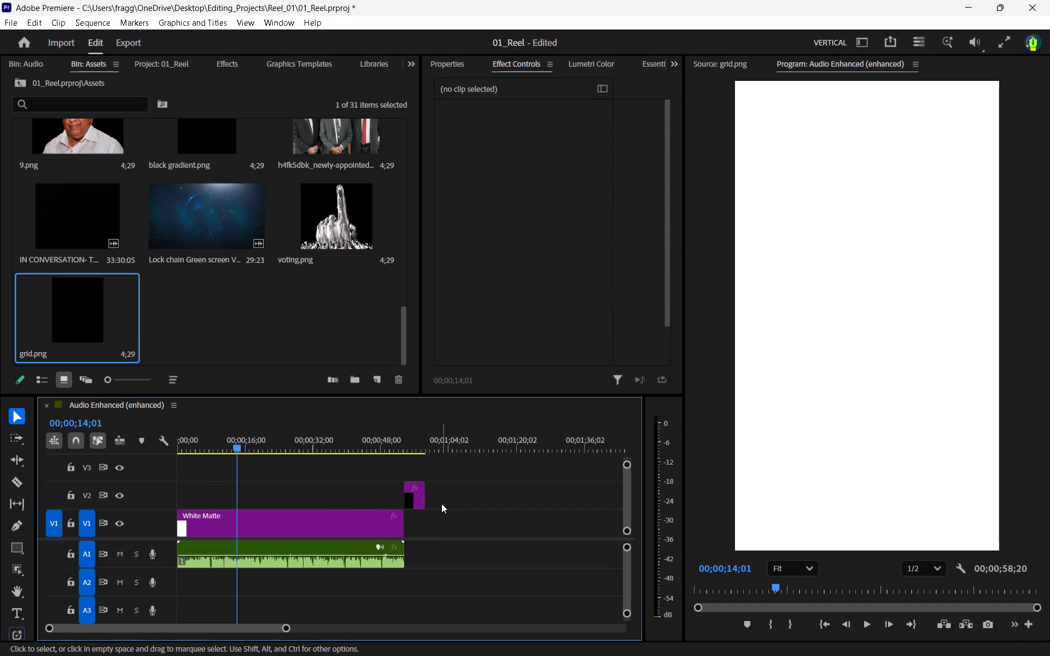
Move grid.png to the start of track V2 and extend it to the end of the White Matte clip.
left_click_drag(412, 495, 185, 503)
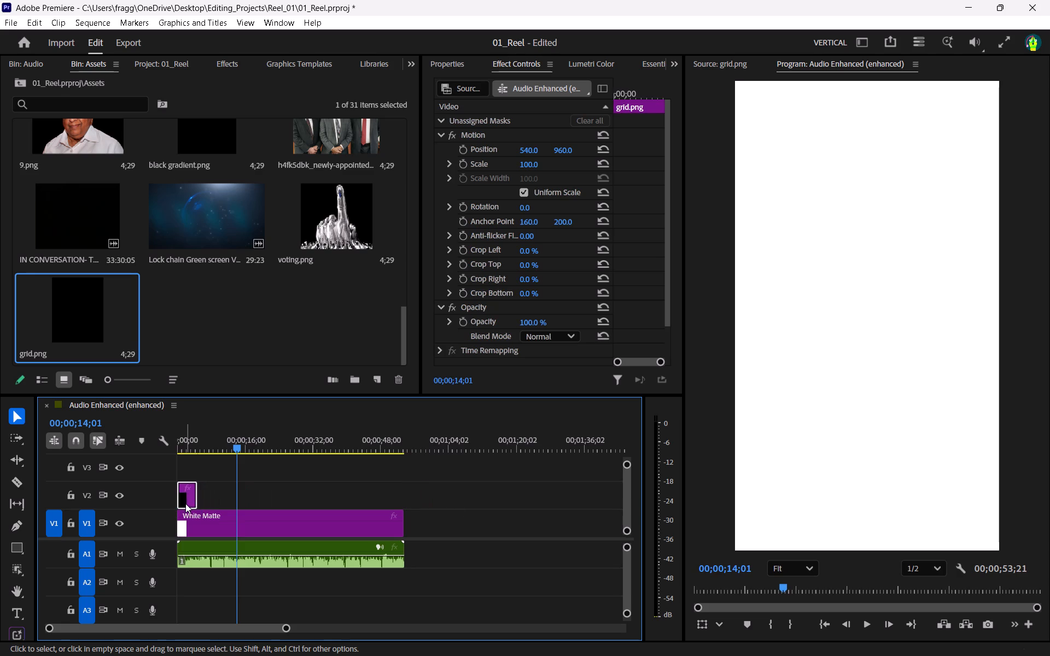
left_click_drag(196, 495, 395, 496)
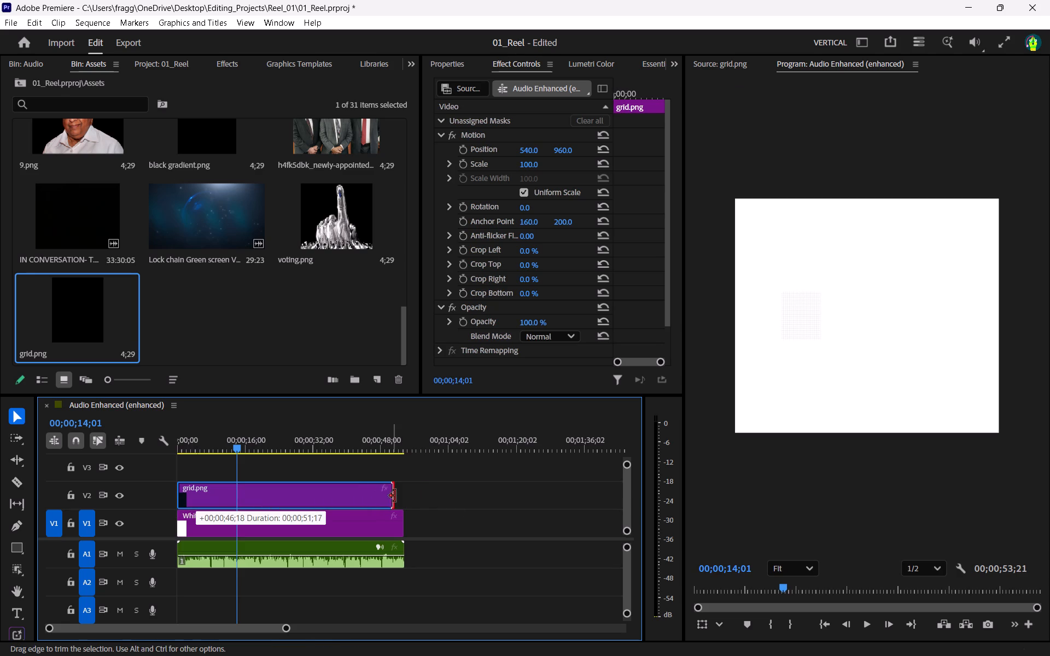
left_click_drag(395, 496, 403, 496)
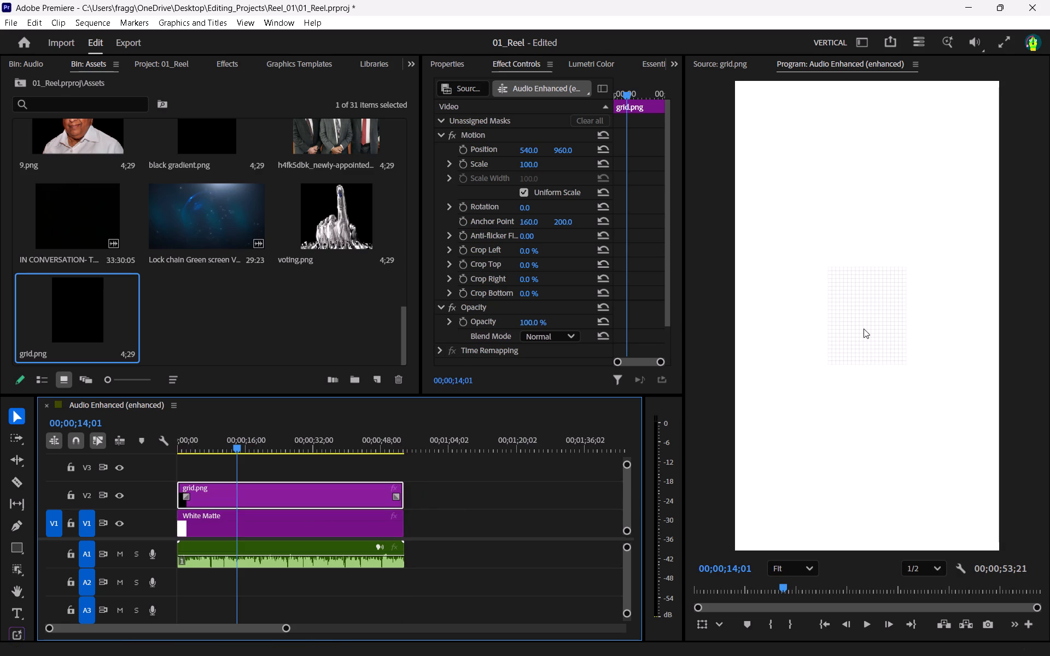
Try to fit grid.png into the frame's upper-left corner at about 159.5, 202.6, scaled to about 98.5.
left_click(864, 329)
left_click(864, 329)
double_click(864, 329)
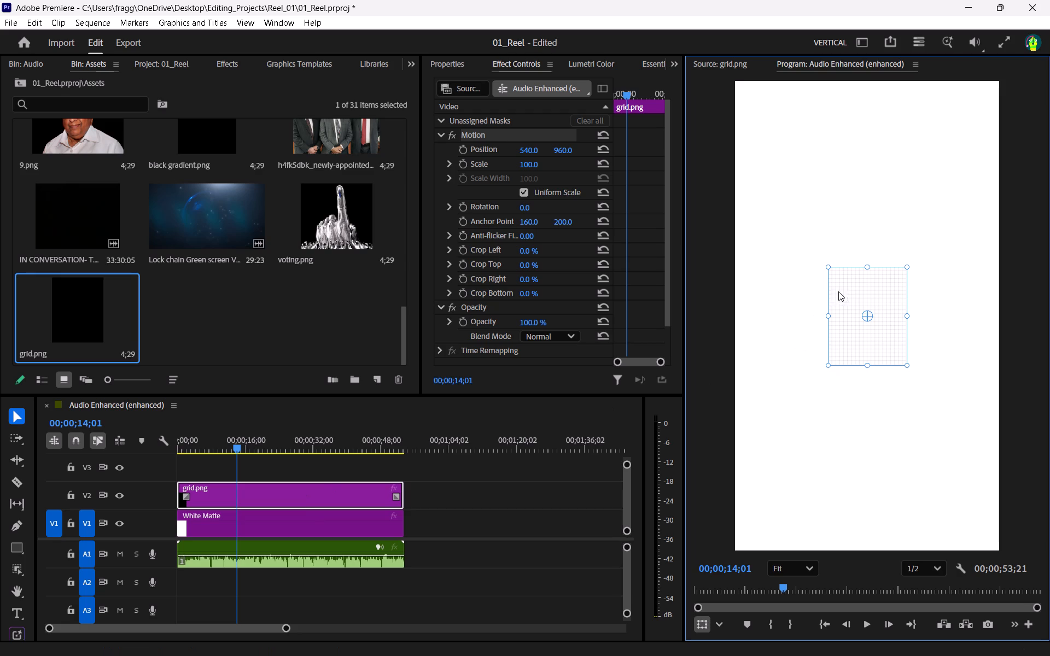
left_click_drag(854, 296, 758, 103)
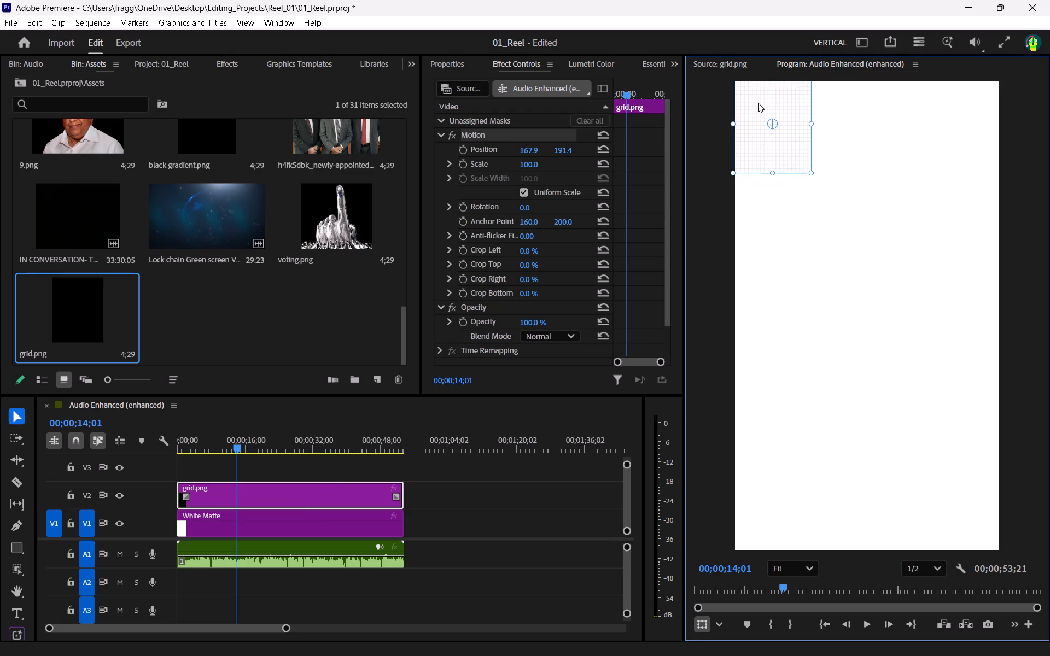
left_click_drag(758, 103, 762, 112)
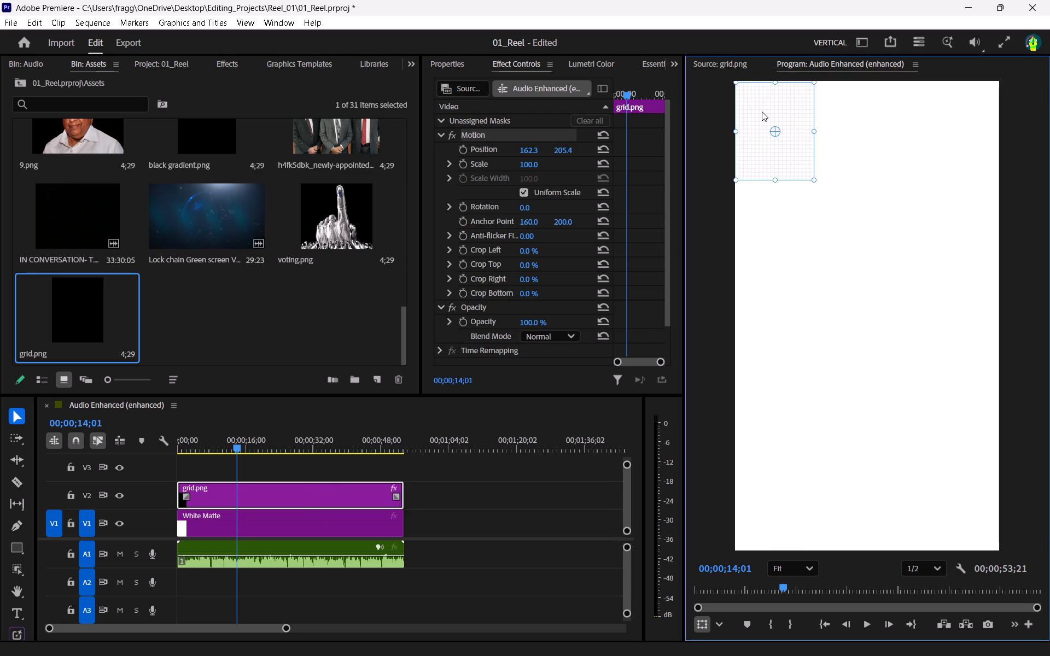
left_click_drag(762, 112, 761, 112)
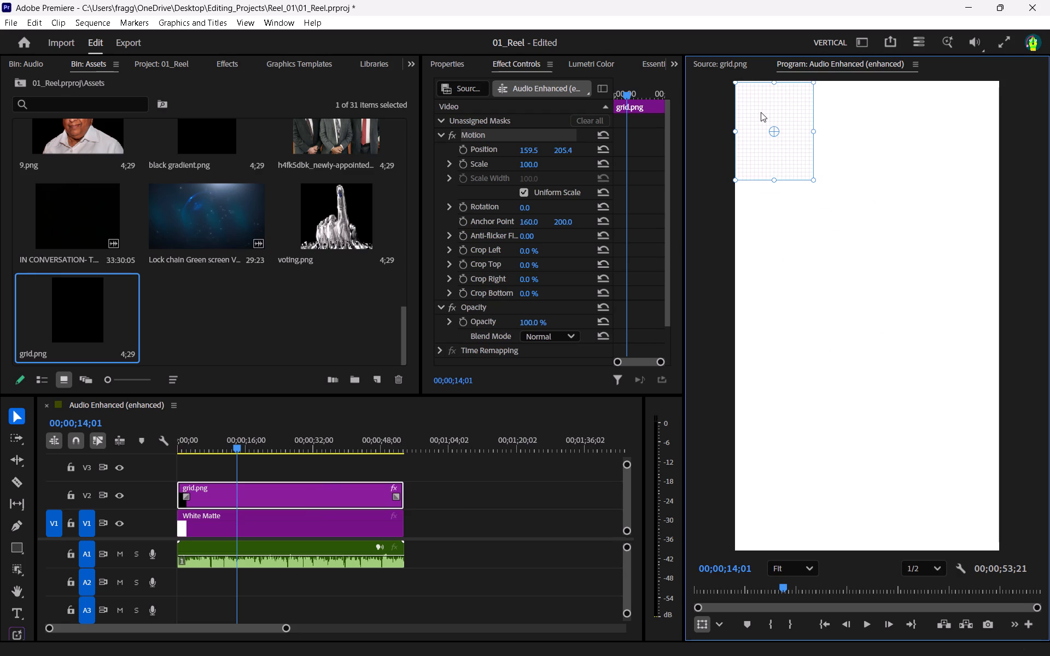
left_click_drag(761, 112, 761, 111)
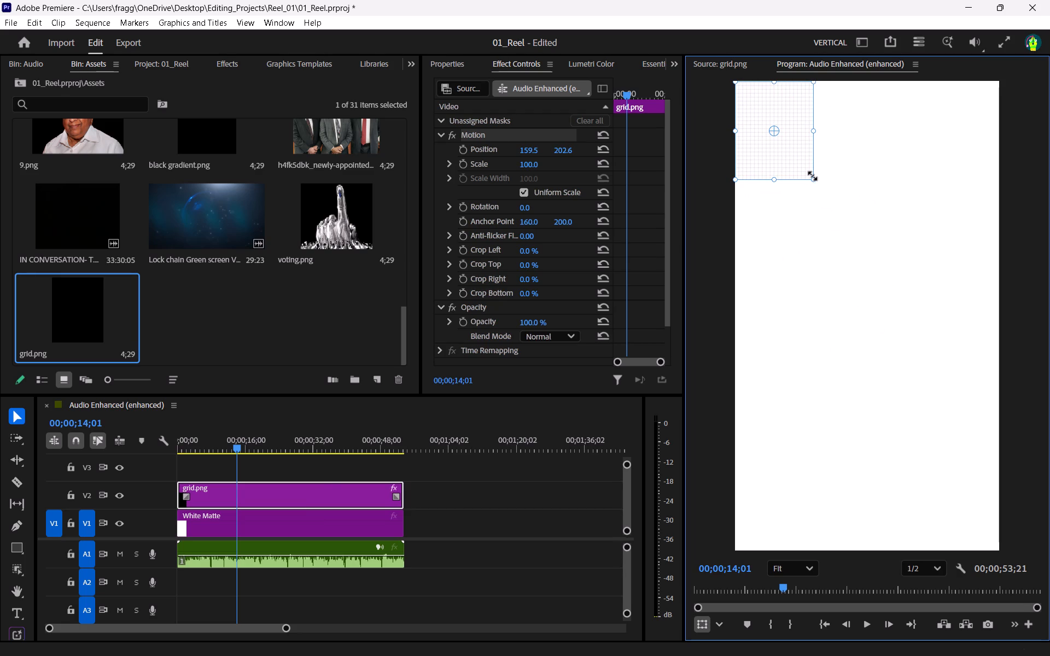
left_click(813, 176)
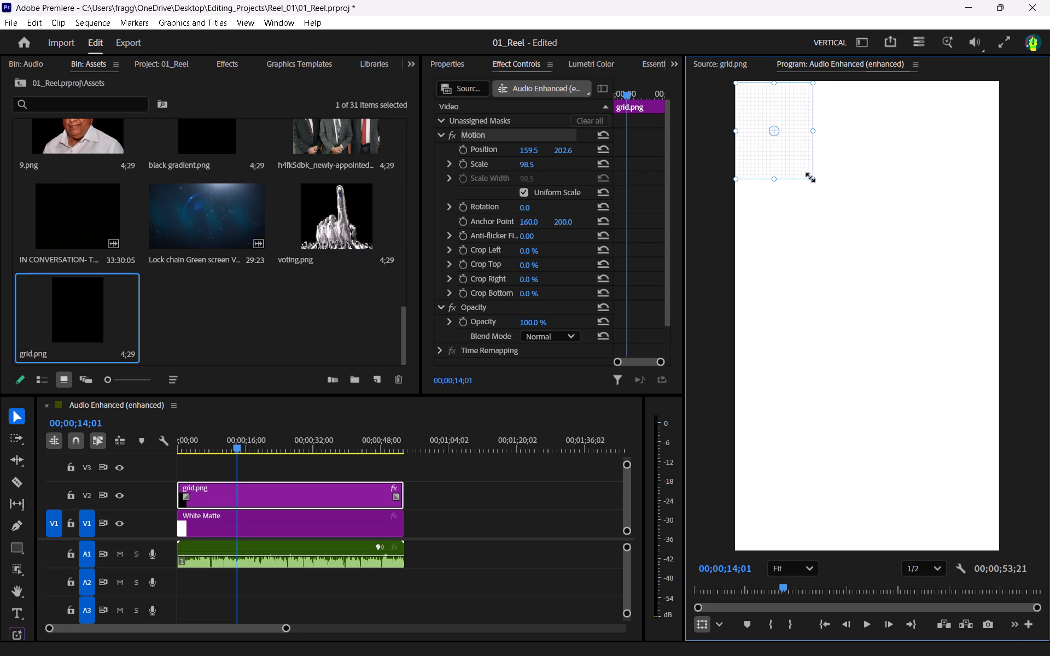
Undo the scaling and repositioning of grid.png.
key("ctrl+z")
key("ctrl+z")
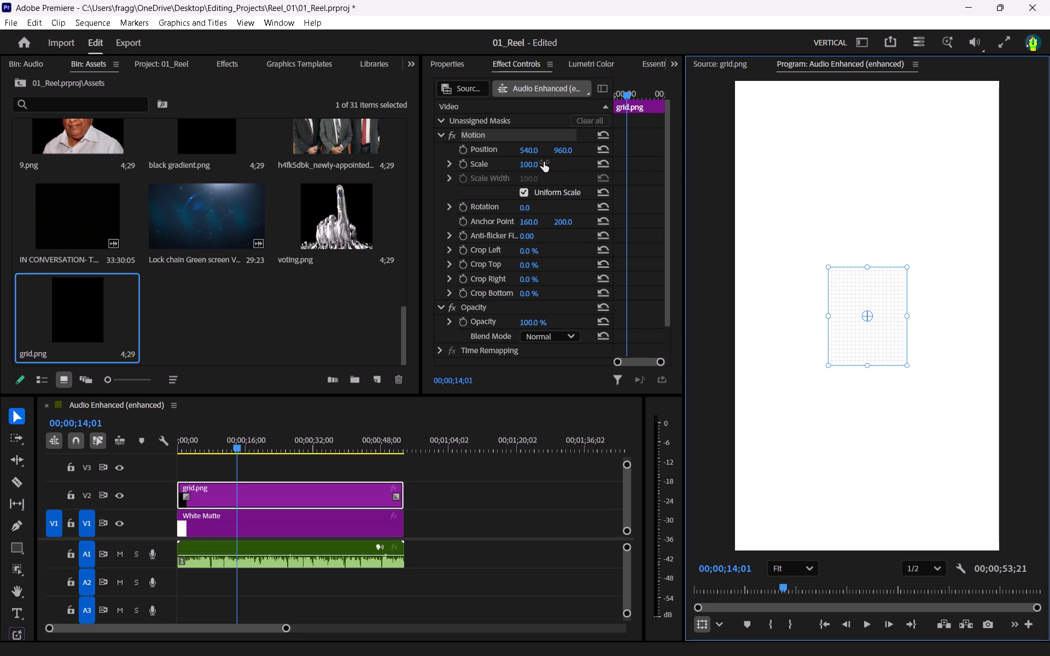
Scale grid.png on track V2 up to 484 so the grid fills the whole frame.
left_click_drag(544, 162, 629, 162)
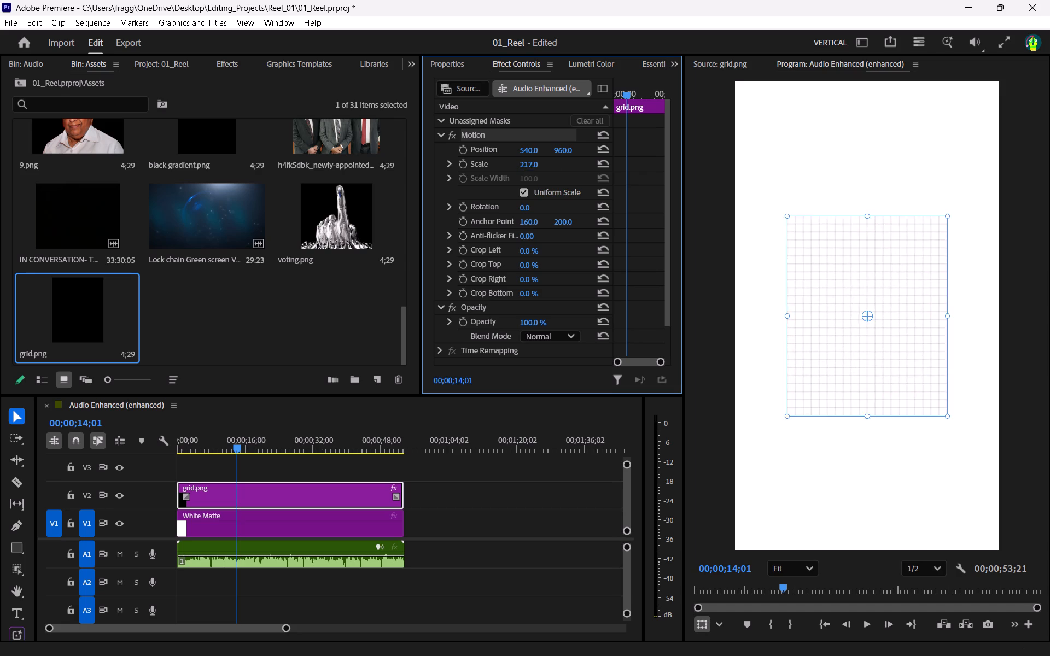
left_click_drag(629, 162, 686, 164)
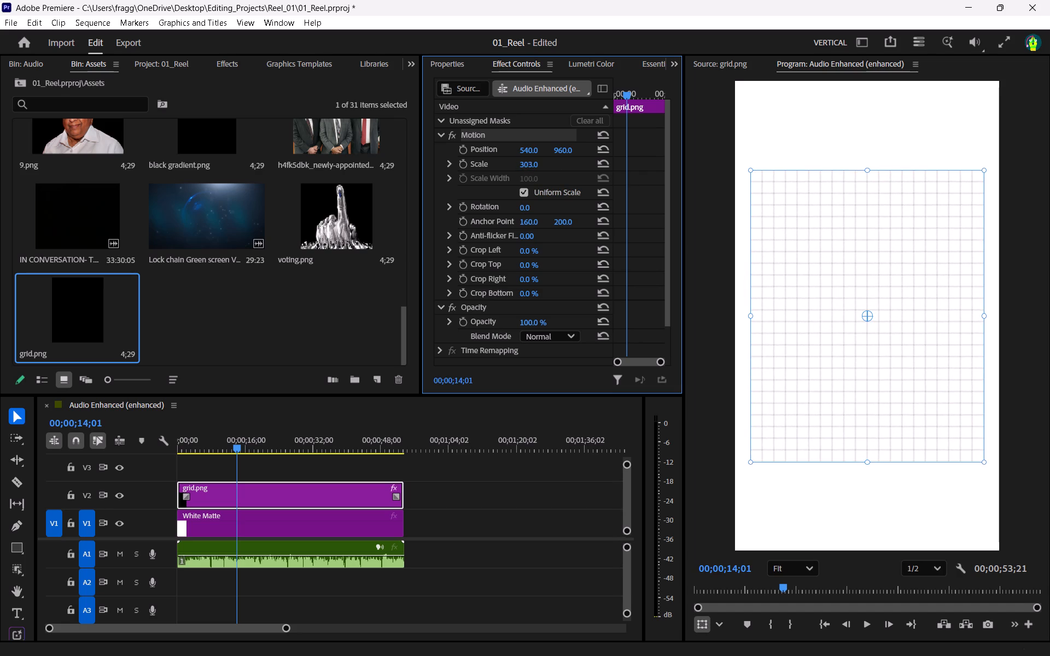
left_click_drag(686, 164, 725, 166)
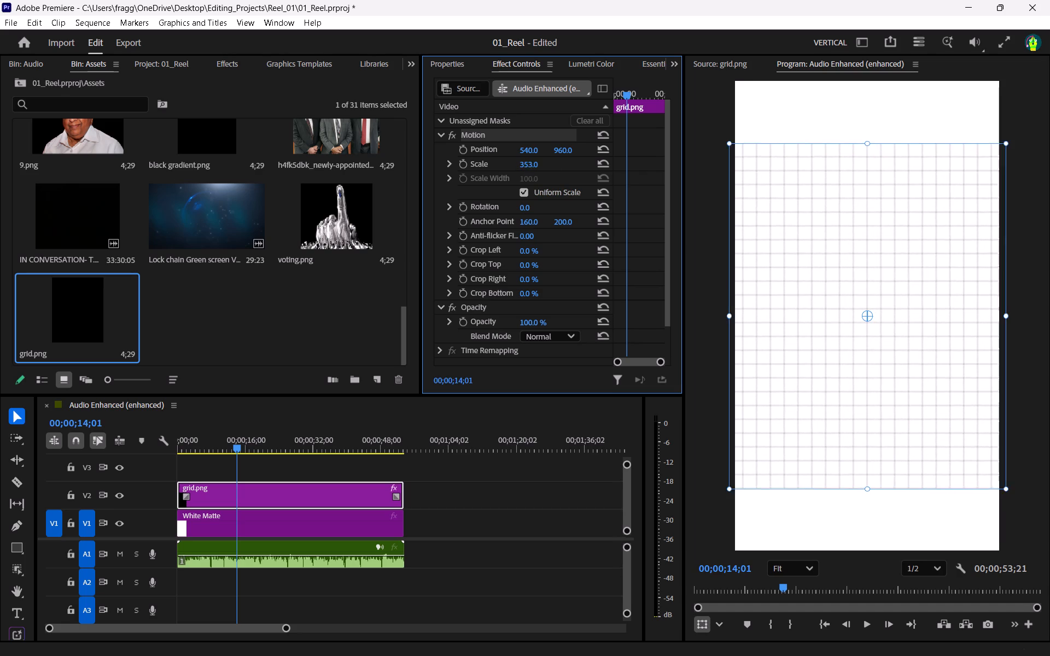
left_click_drag(725, 166, 818, 177)
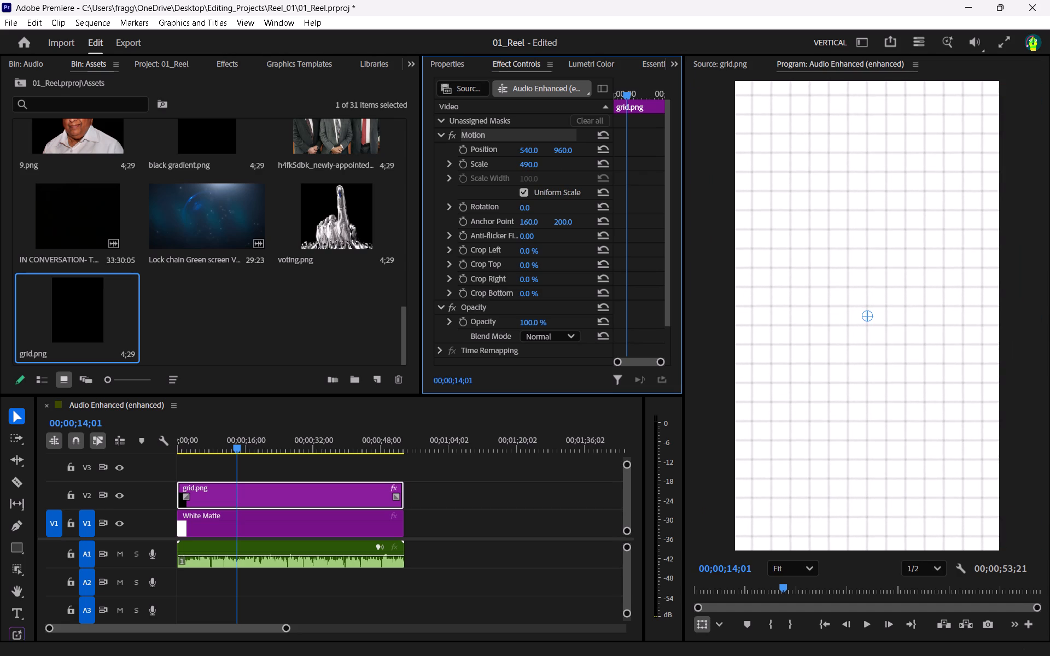
left_click_drag(818, 177, 792, 176)
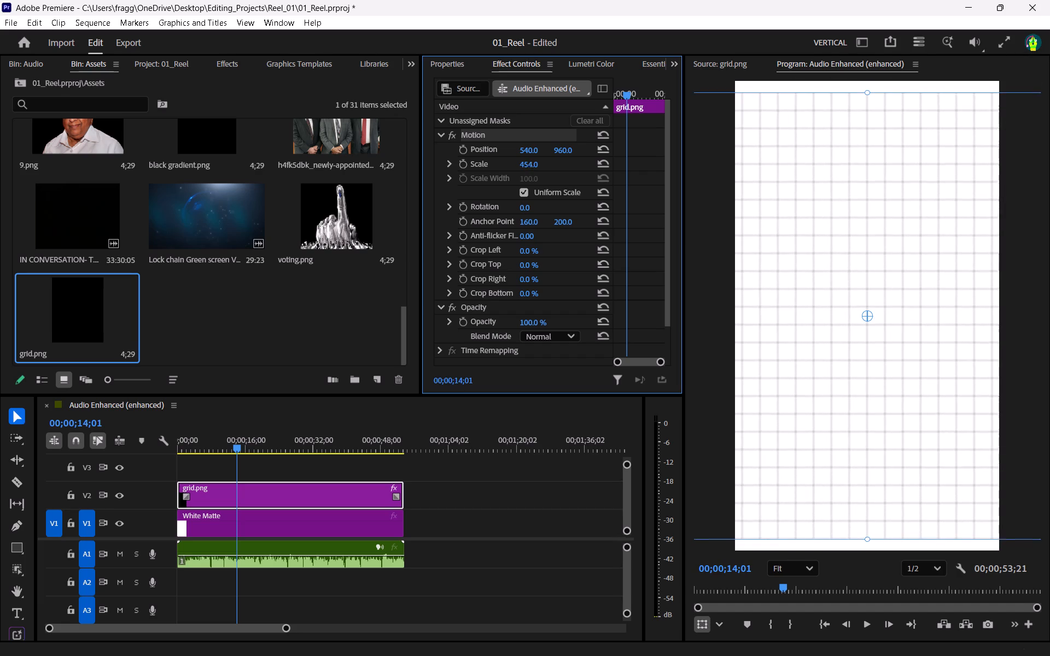
left_click_drag(792, 176, 724, 176)
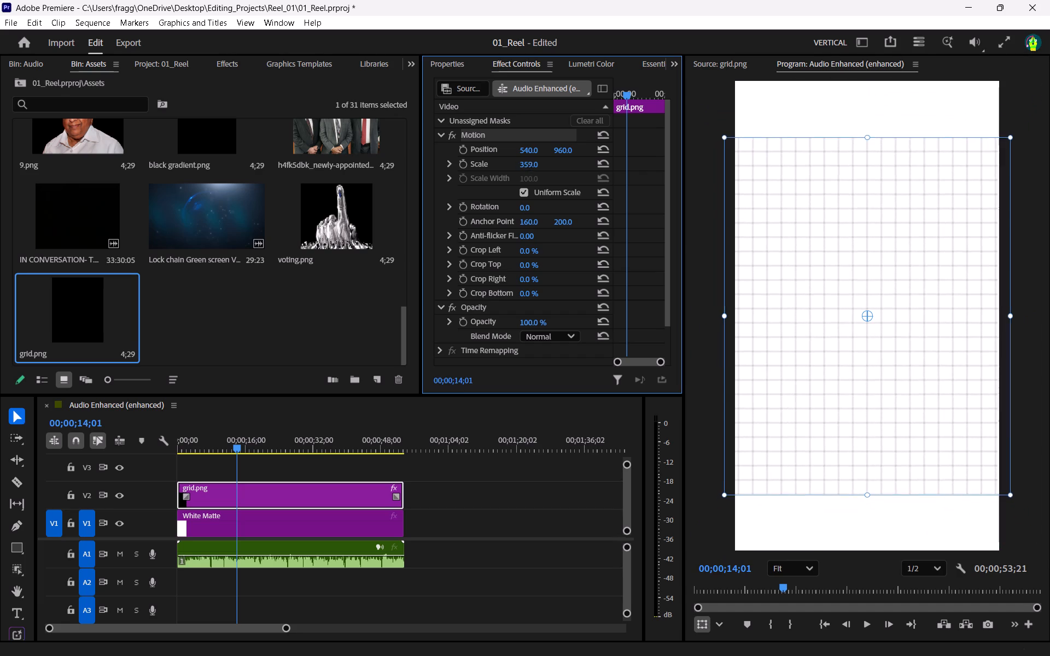
left_click_drag(724, 176, 715, 176)
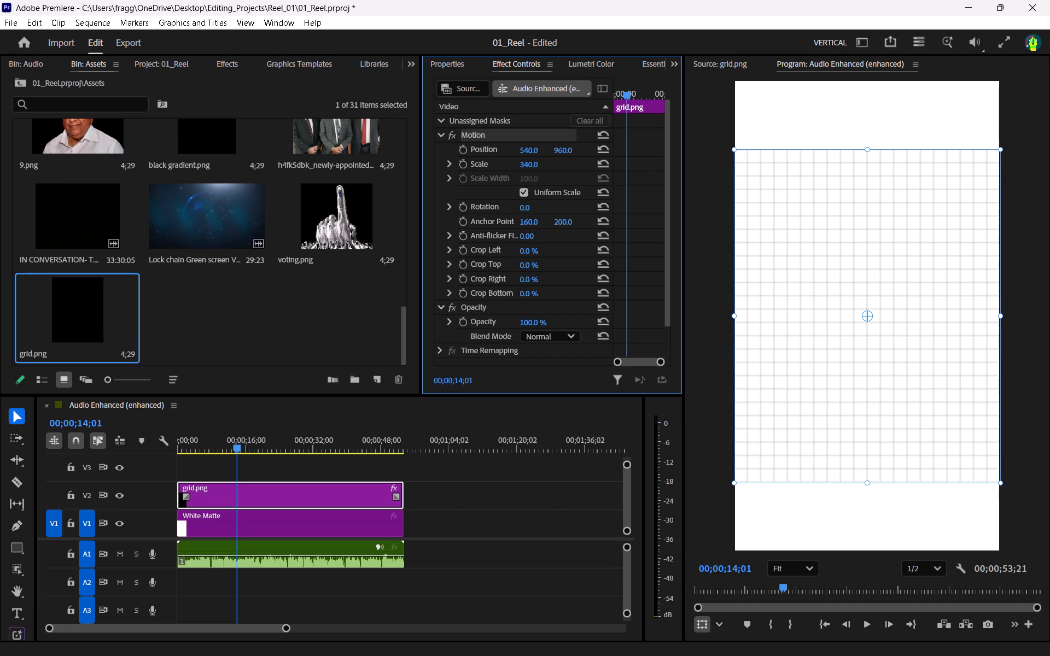
left_click_drag(715, 176, 760, 175)
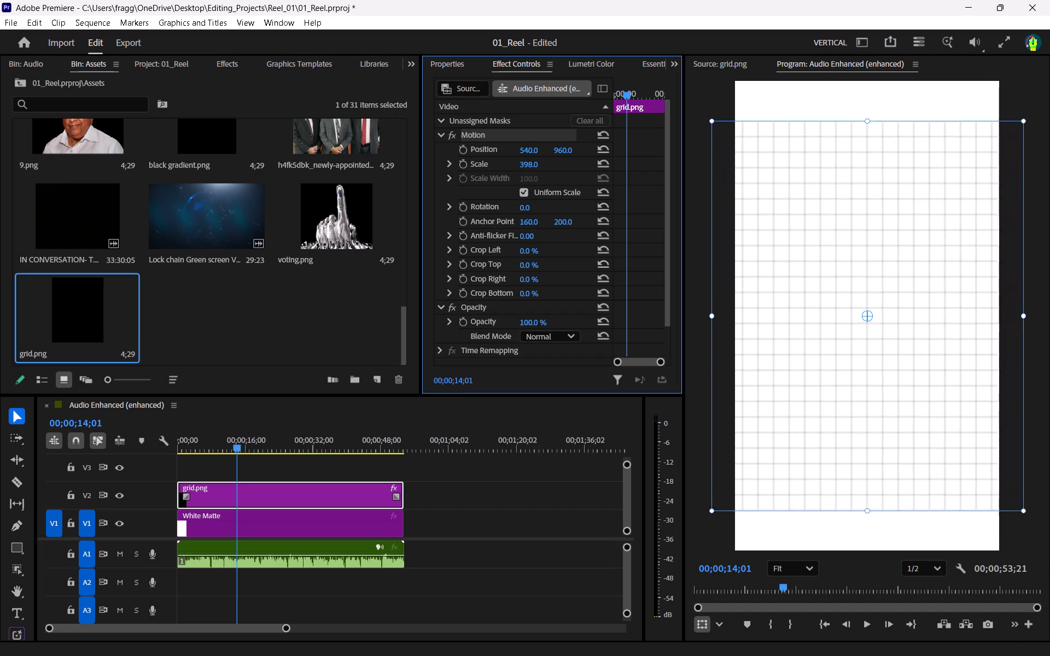
left_click_drag(760, 175, 801, 178)
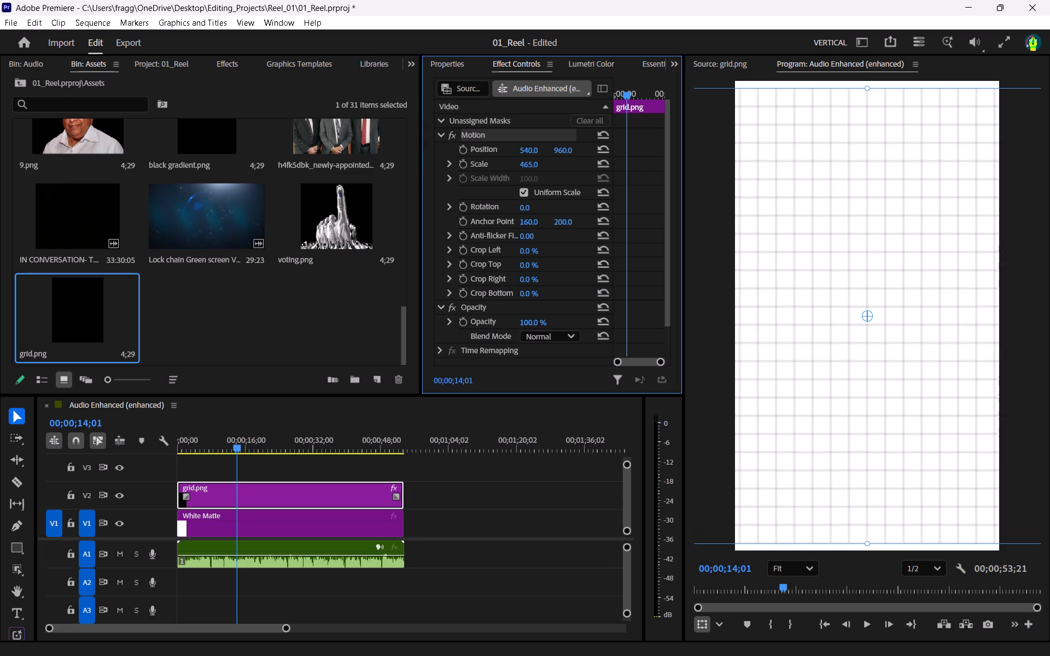
left_click_drag(801, 178, 815, 178)
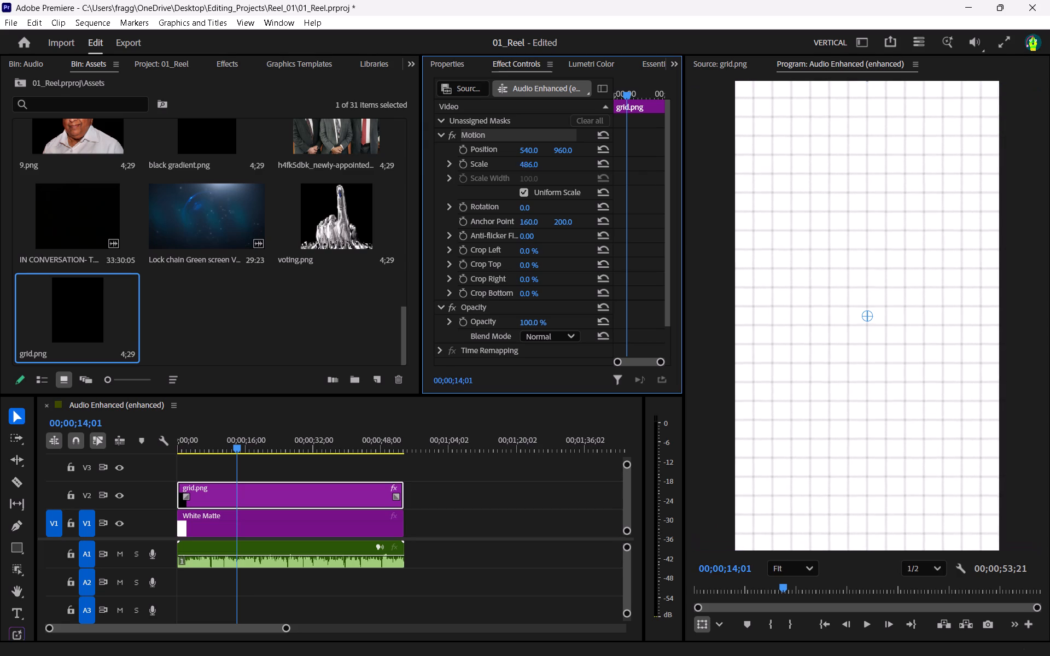
left_click_drag(815, 178, 815, 178)
left_click_drag(815, 178, 814, 177)
Adjust the opacity of grid.png to 99%.
left_click_drag(534, 320, 626, 323)
left_click_drag(626, 323, 627, 319)
left_click_drag(538, 320, 525, 320)
left_click_drag(525, 320, 580, 318)
left_click_drag(580, 318, 657, 318)
left_click_drag(657, 318, 672, 318)
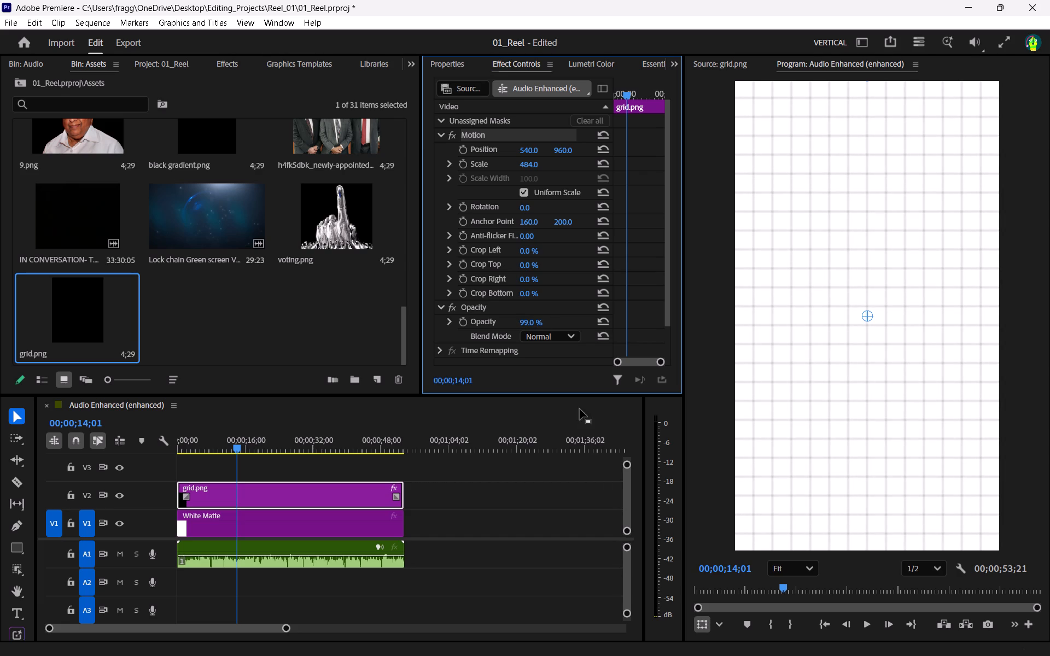
Play the first second of the sequence from its start to check the grid background.
left_click(559, 406)
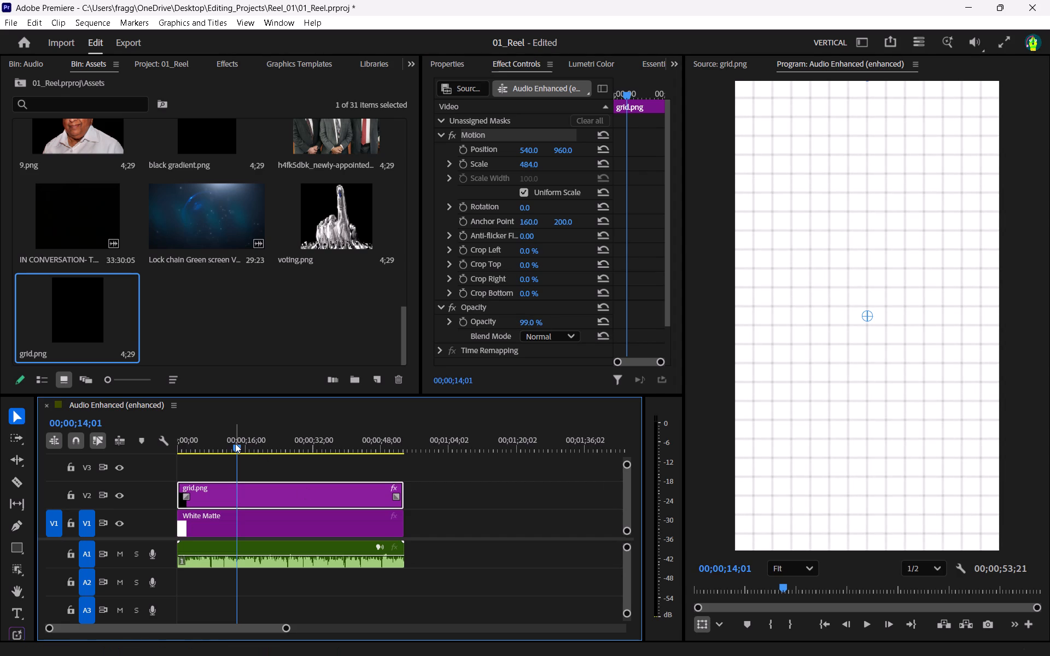
left_click_drag(236, 443, 163, 443)
key("space")
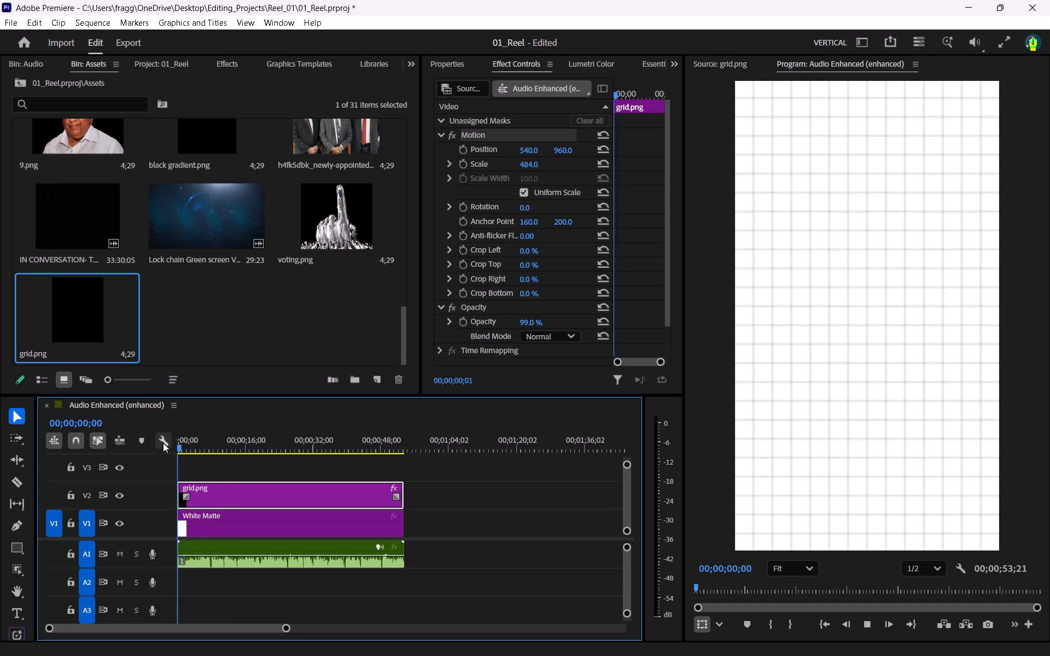
key("space")
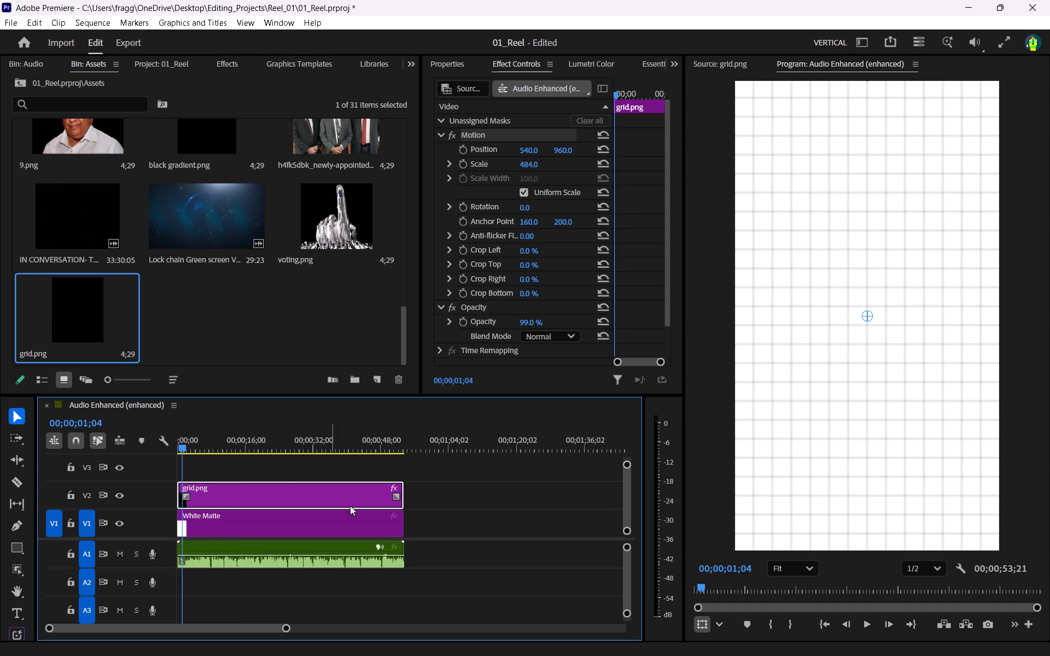
Recolour the White Matte clip on V1 to a very light pinkish grey, RGB 241, 237, 237.
left_click(303, 513)
left_click(303, 513)
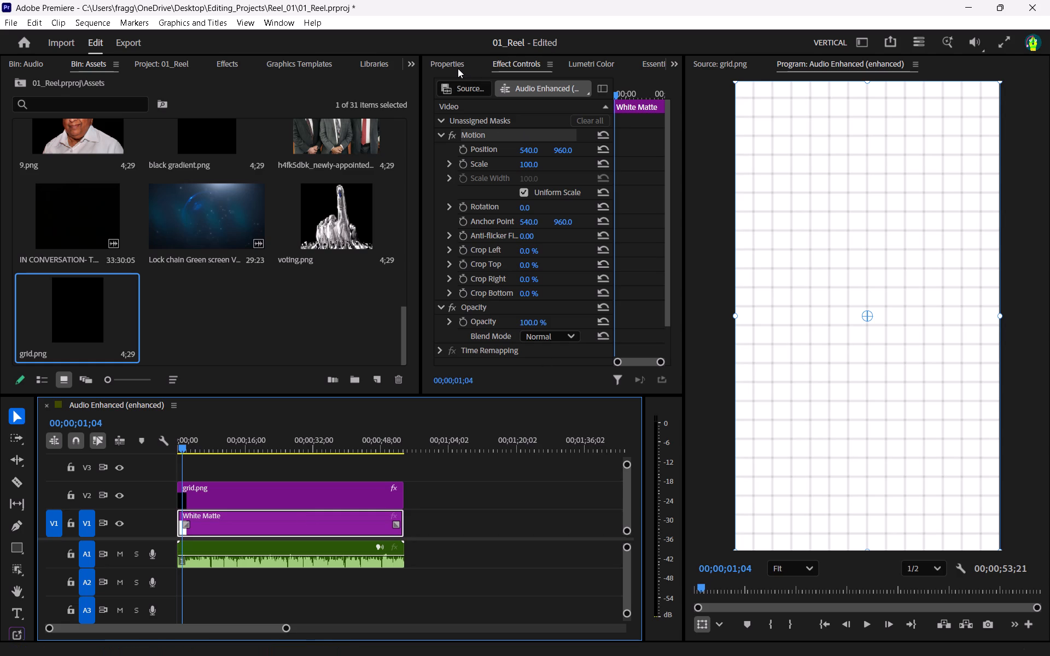
left_click(459, 68)
left_click(295, 530)
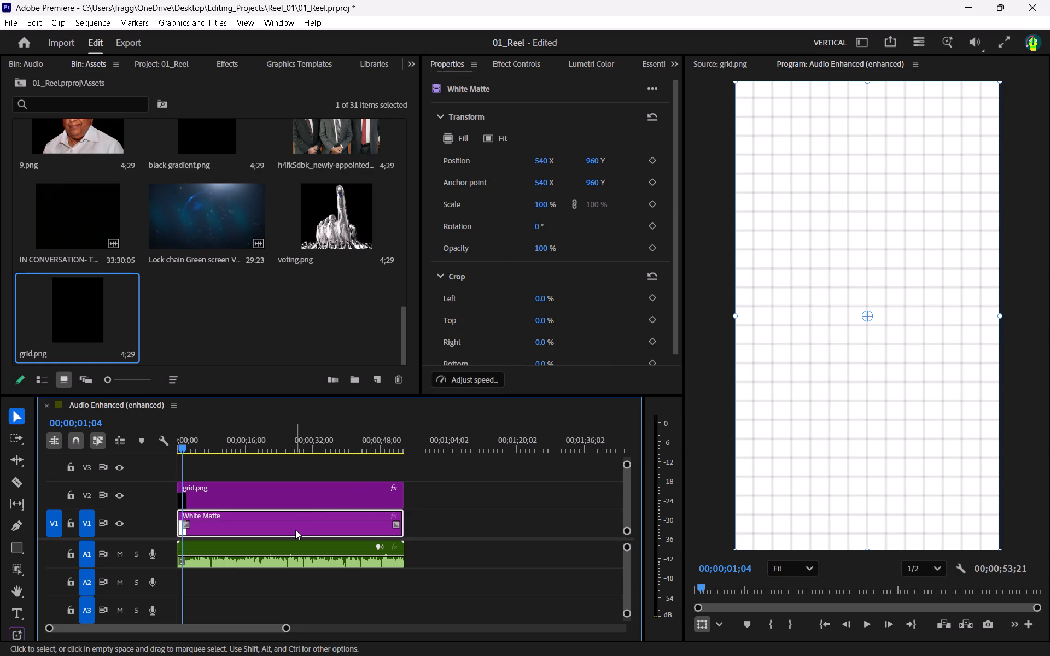
double_click(295, 530)
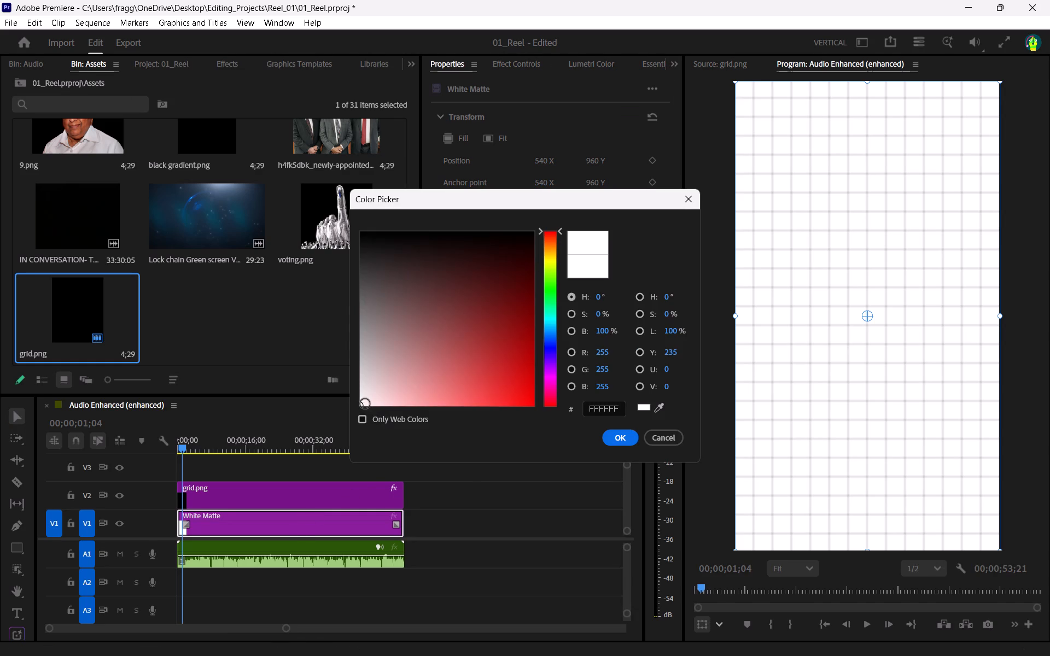
left_click_drag(365, 404, 388, 379)
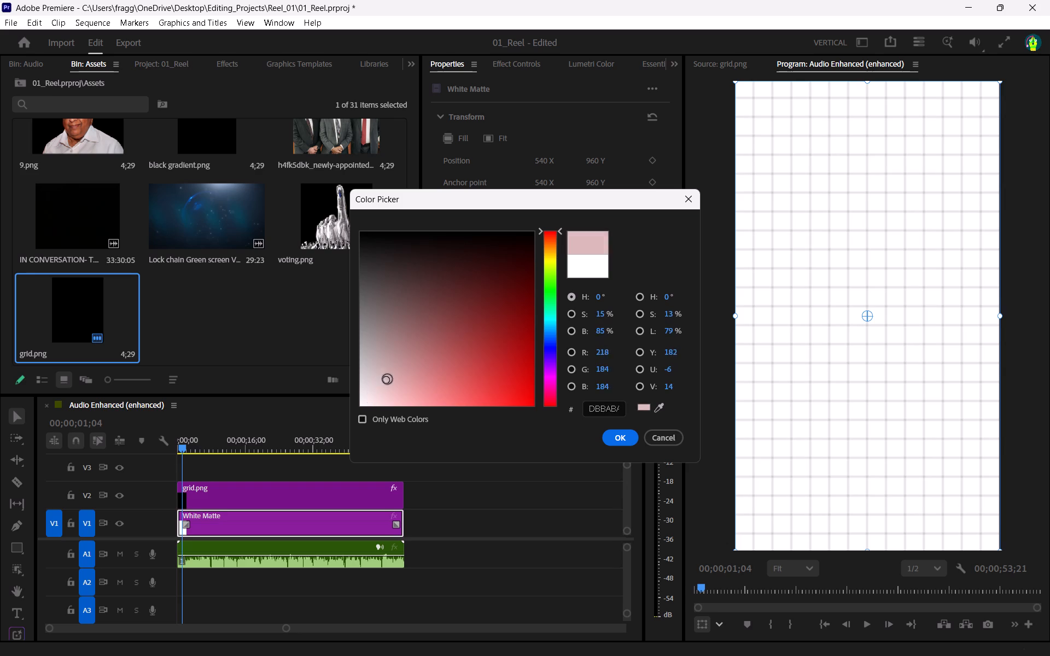
left_click_drag(388, 379, 399, 363)
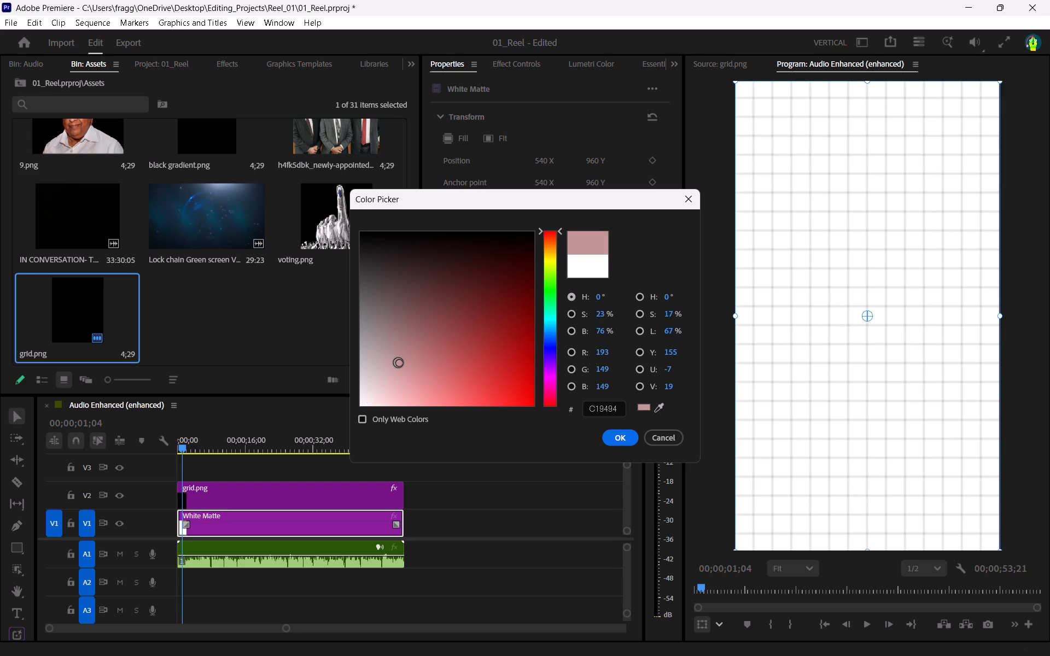
left_click_drag(399, 363, 379, 387)
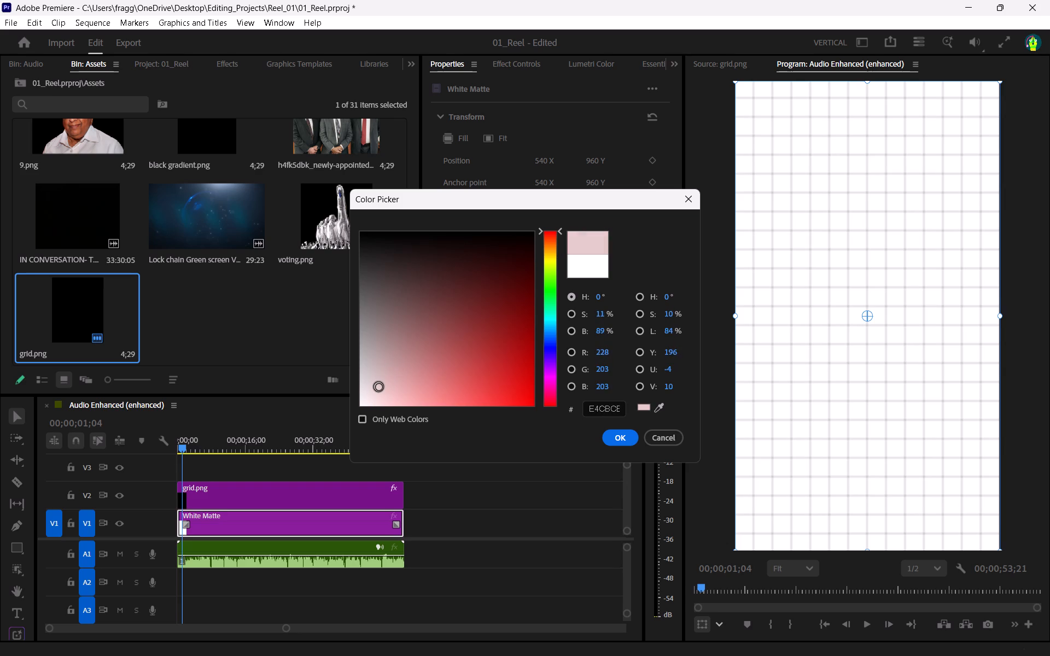
left_click_drag(379, 387, 375, 392)
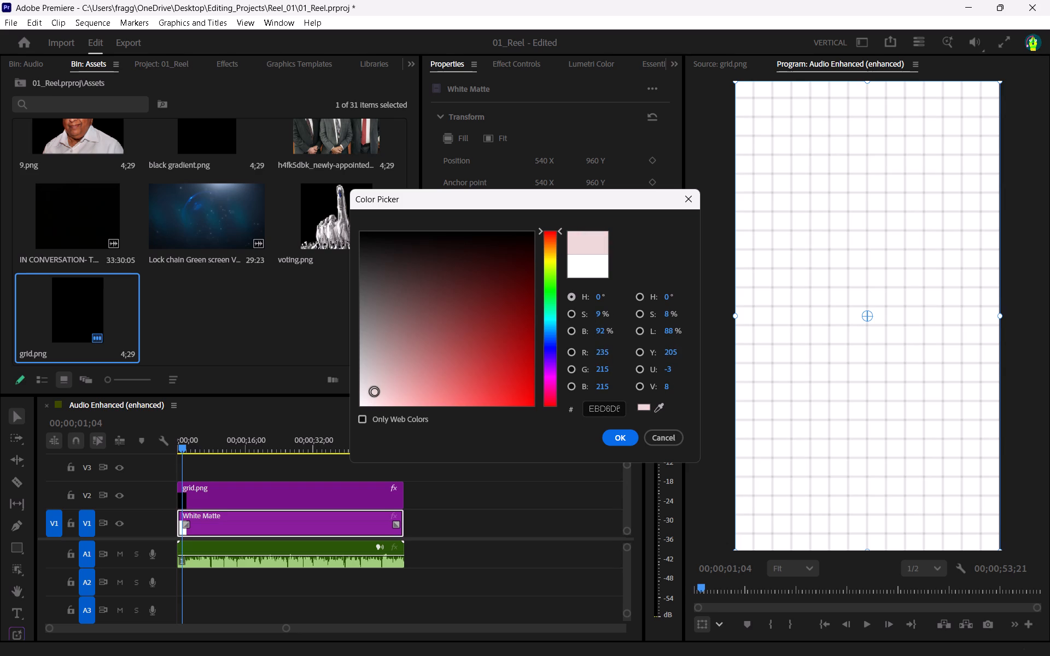
left_click_drag(375, 392, 362, 392)
left_click_drag(362, 392, 362, 404)
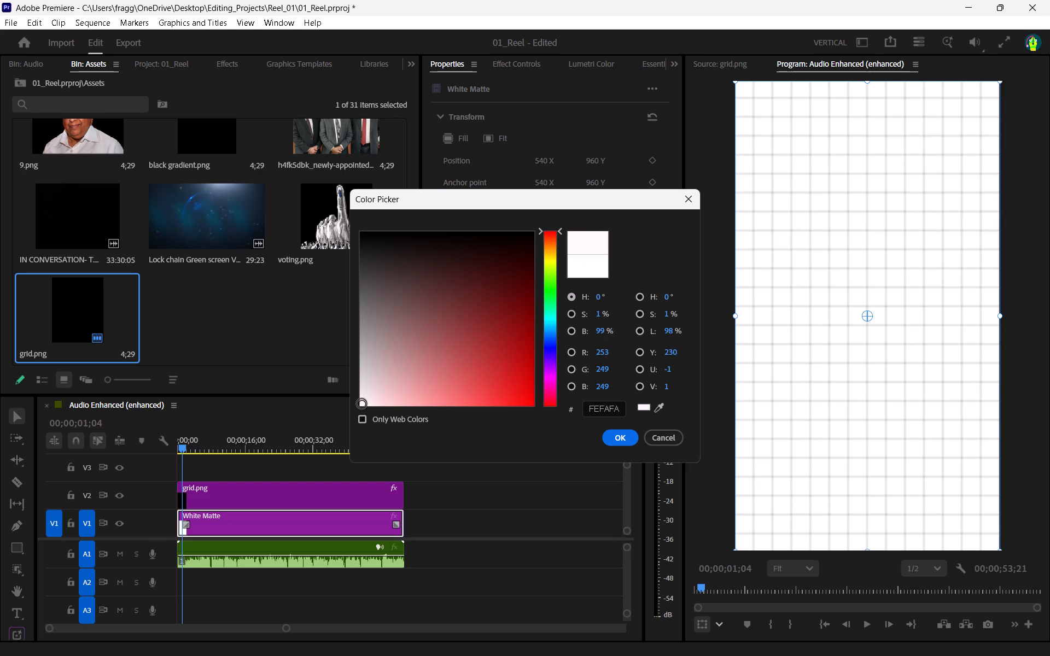
left_click_drag(362, 404, 362, 396)
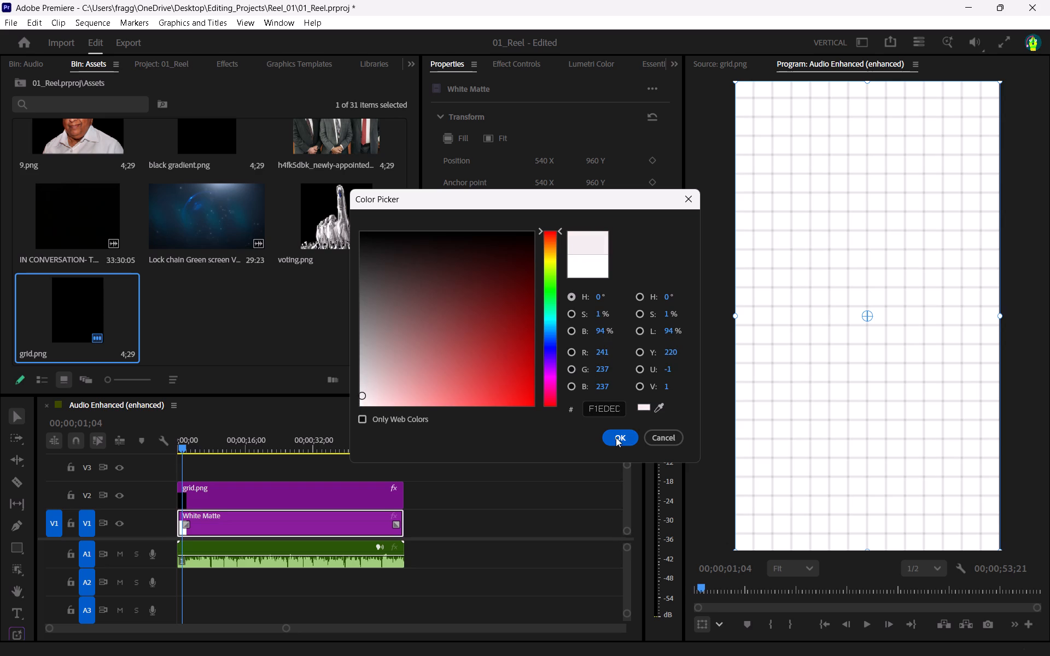
left_click(616, 437)
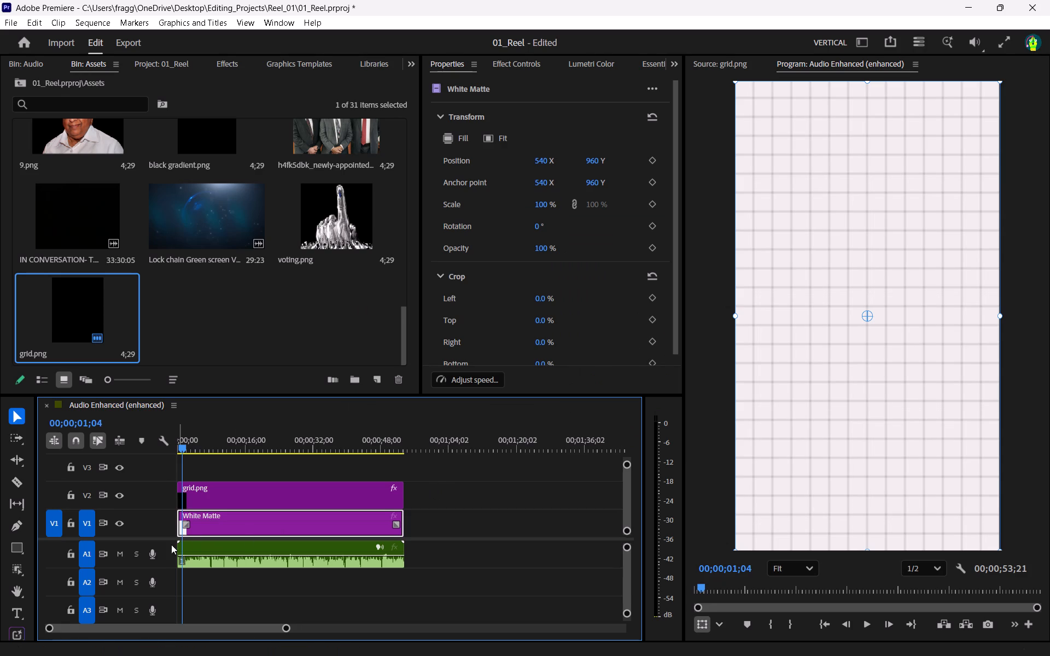
Recolour the White Matte clip on V1 to a near-white pink tint, RGB 255, 248, 248.
double_click(211, 524)
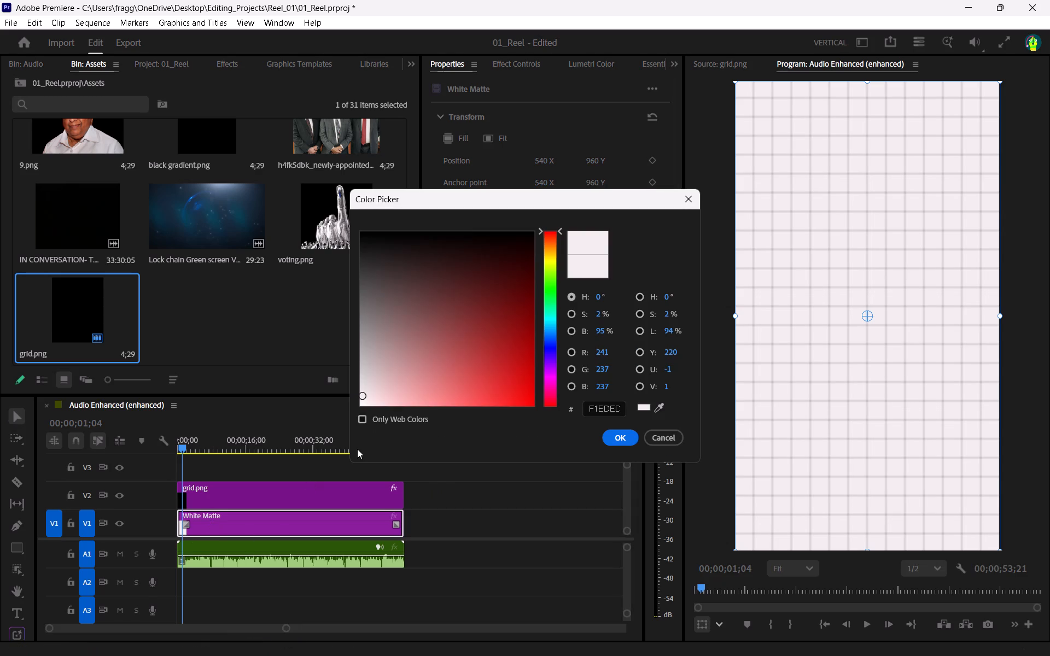
left_click_drag(365, 397, 374, 405)
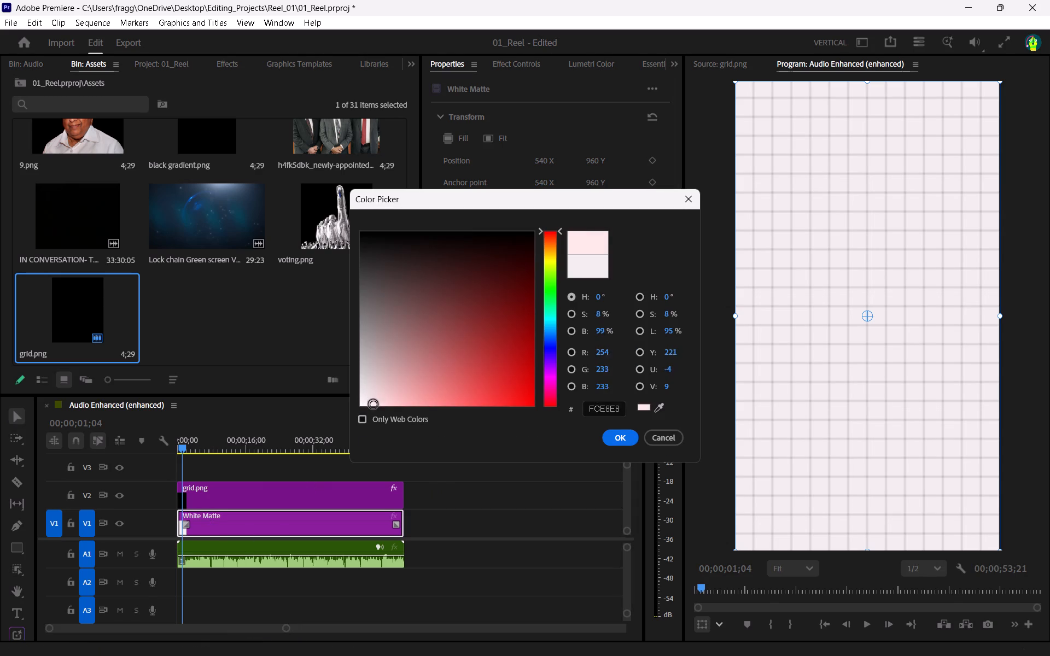
left_click_drag(374, 405, 369, 429)
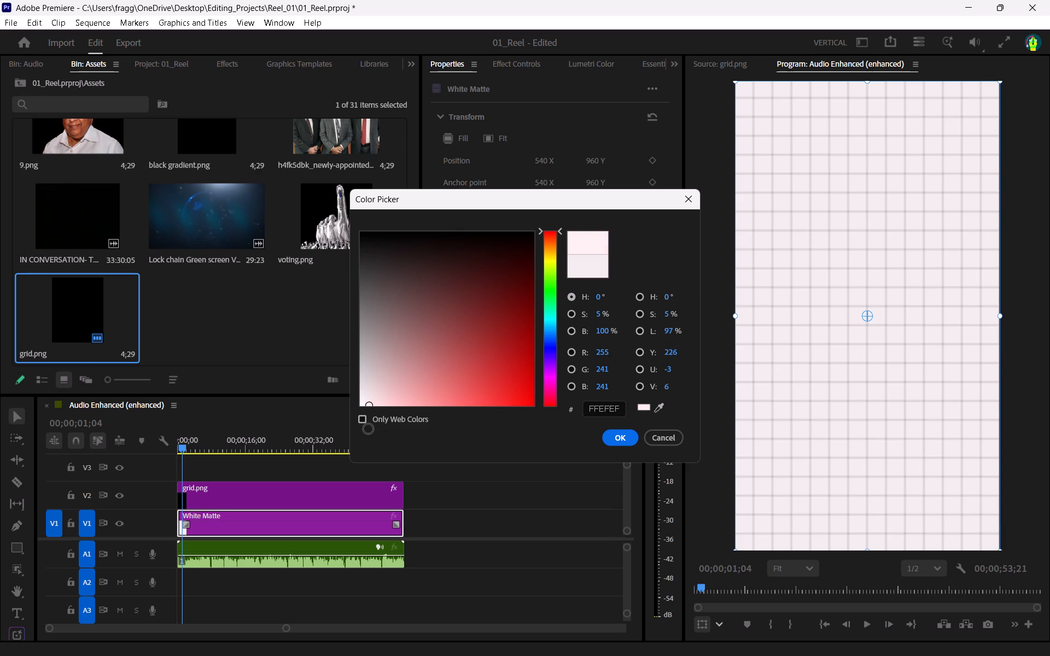
left_click_drag(369, 429, 365, 427)
left_click(626, 434)
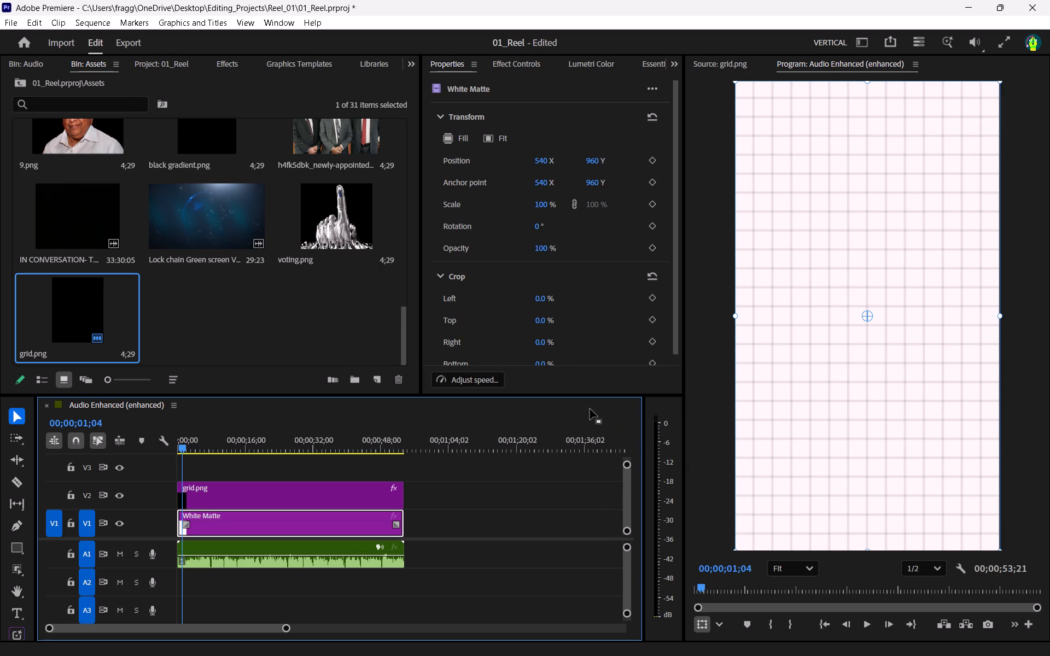
Switch to Chrome and change the Google Images search to "white grid overlay png".
left_click(662, 400)
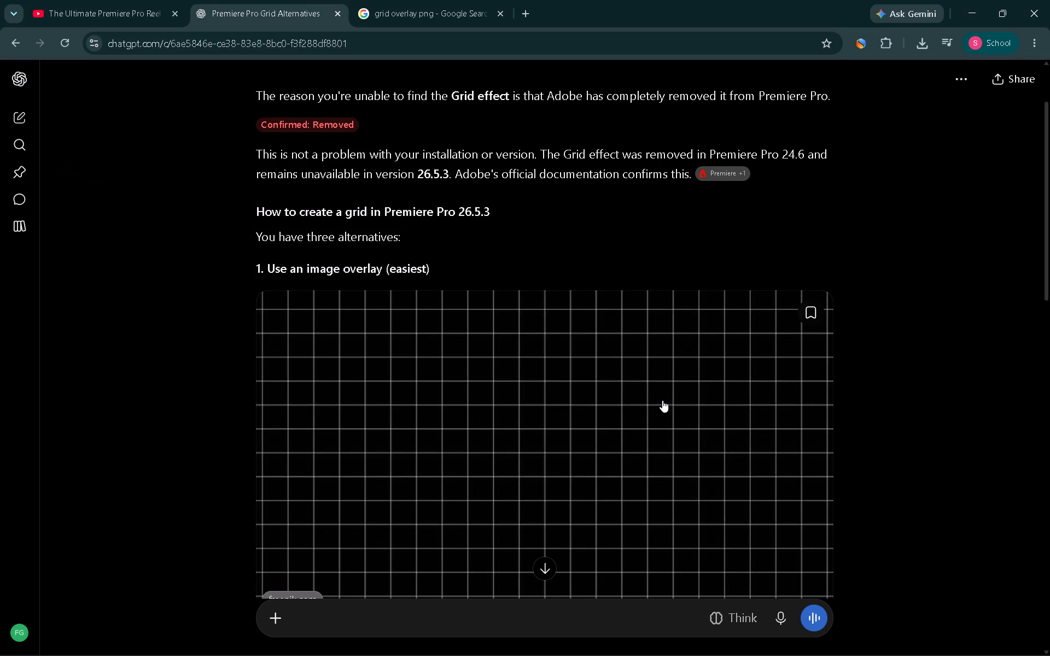
left_click(411, 0)
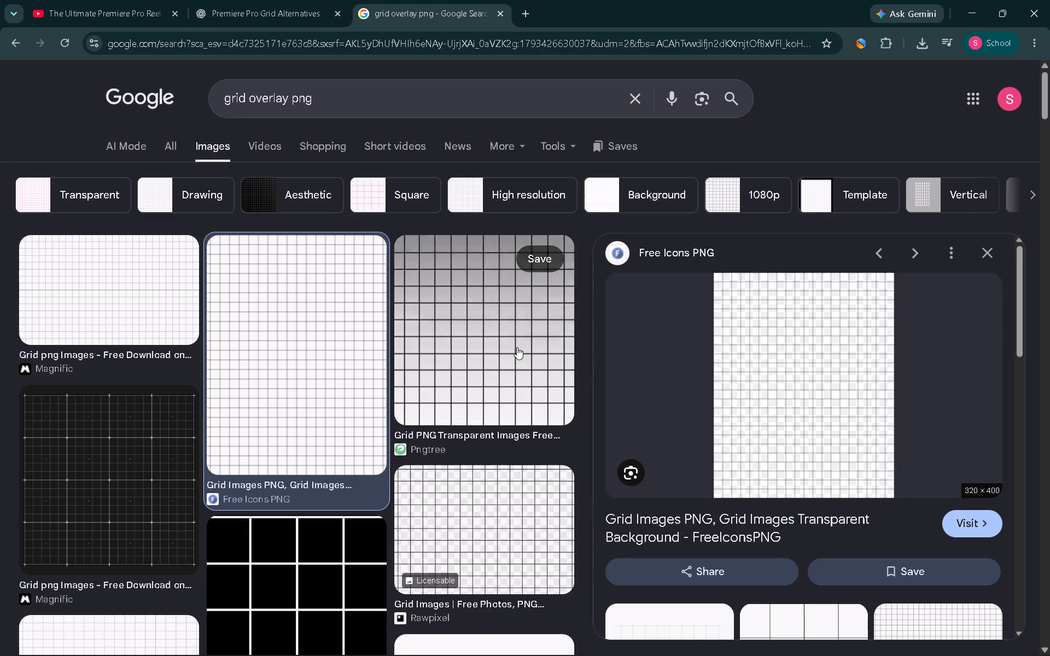
left_click(468, 91)
key("Left")
key("Left")
key("Left")
key("Left")
key("Left")
key("Left")
key("Left")
key("Left")
key("Left")
key("Left")
key("Left")
key("Left")
key("Left")
key("Left")
key("Left")
key("Left")
key("Left")
key("Left")
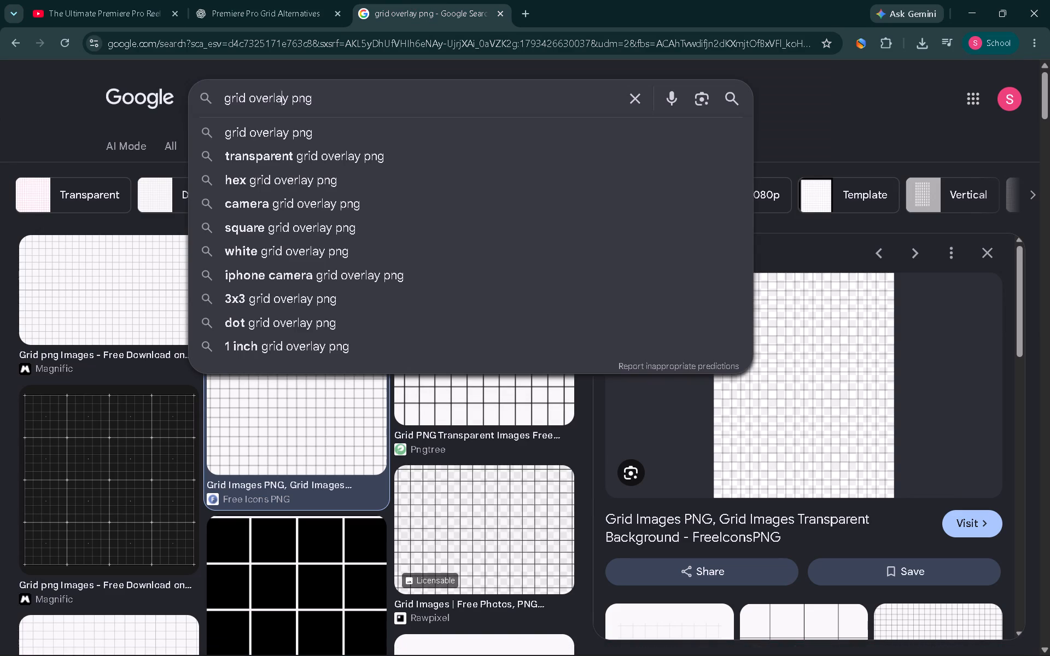
type("whit")
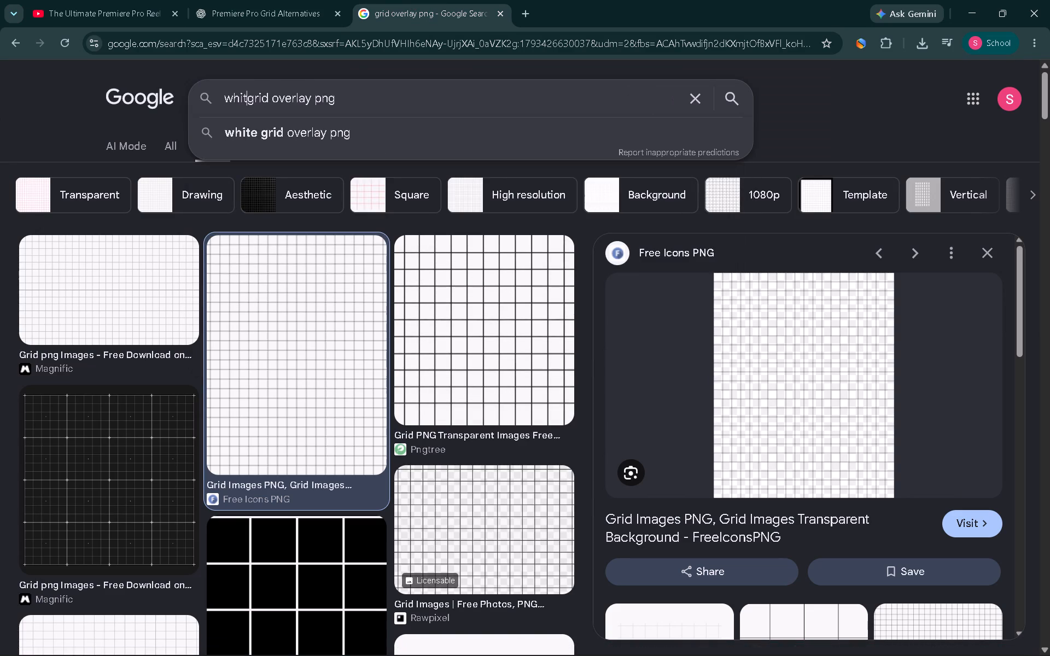
key("Down")
key("Return")
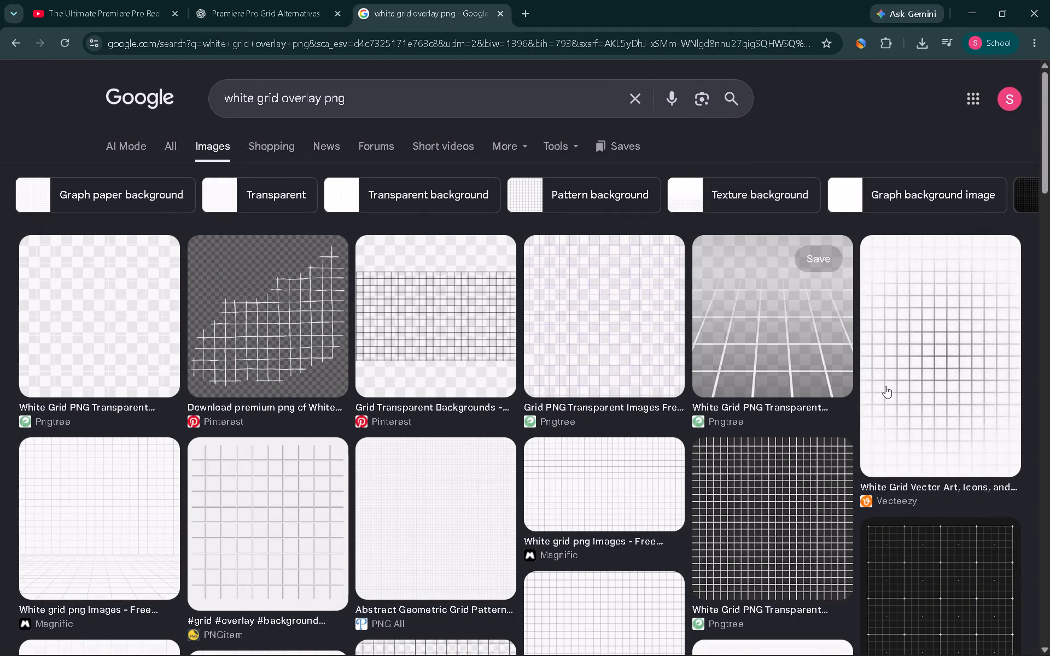
Preview the Vecteezy white grid vector result, close the preview and look further through the image results.
left_click(921, 382)
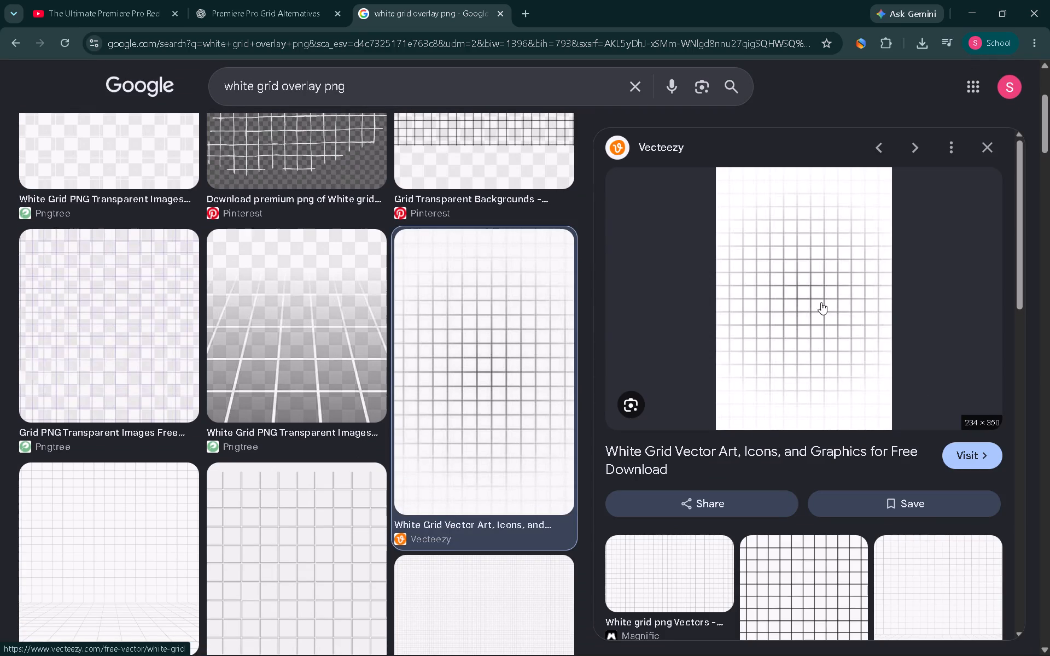
left_click(987, 142)
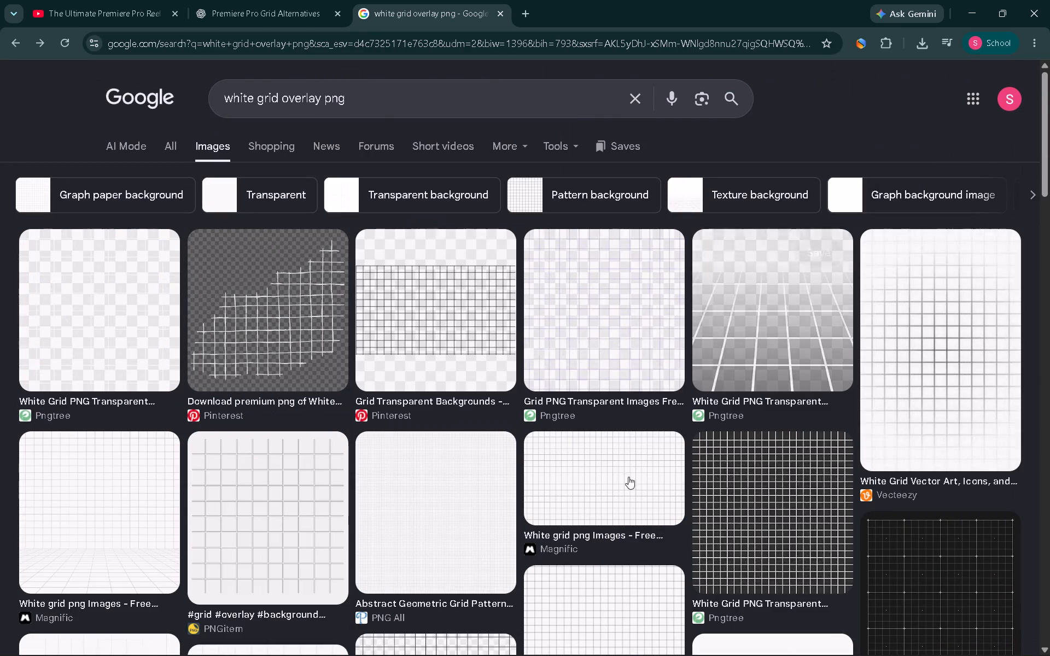
scroll(614, 481, "down", 6)
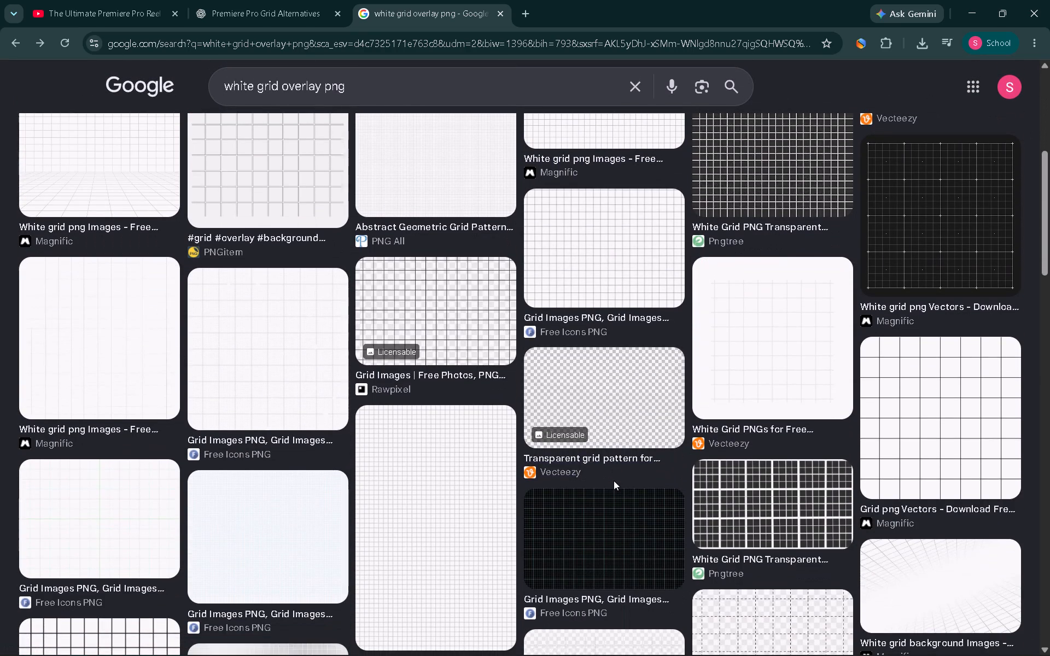
Search Google Images for "white lines grid png" and browse the results for a white-line grid overlay.
left_click(346, 100)
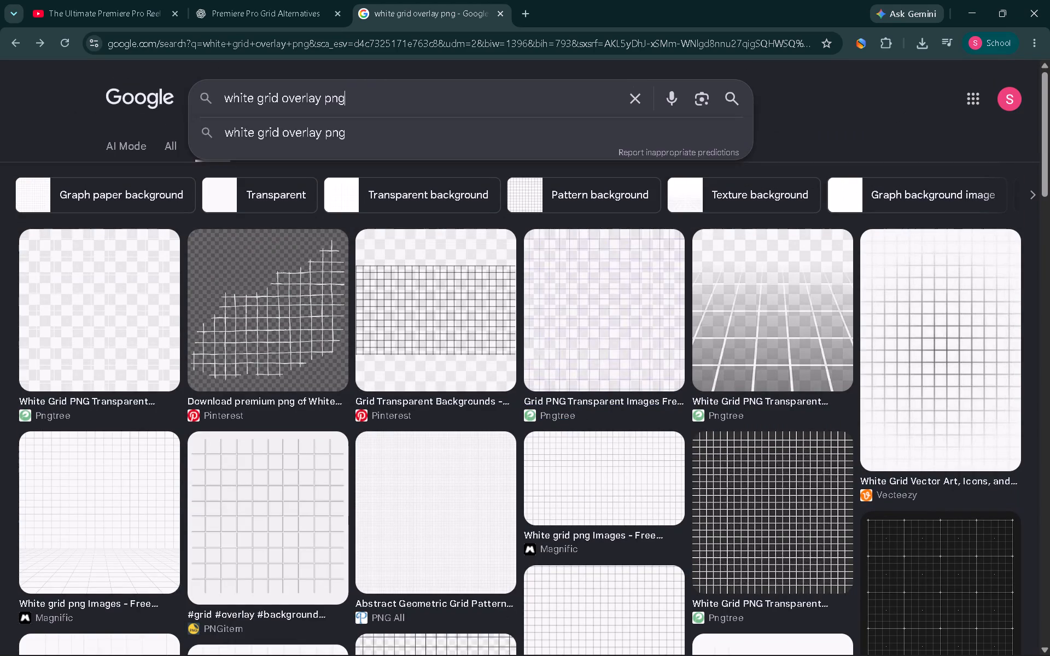
key("ctrl+a")
type("white")
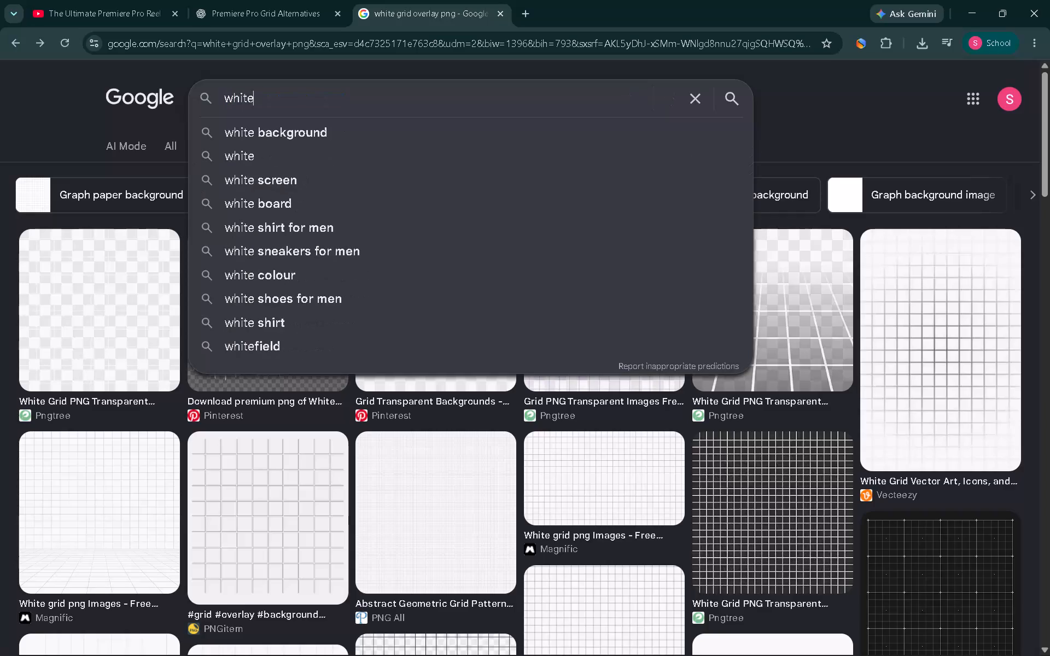
key("space")
type("lines grid png")
key("Return")
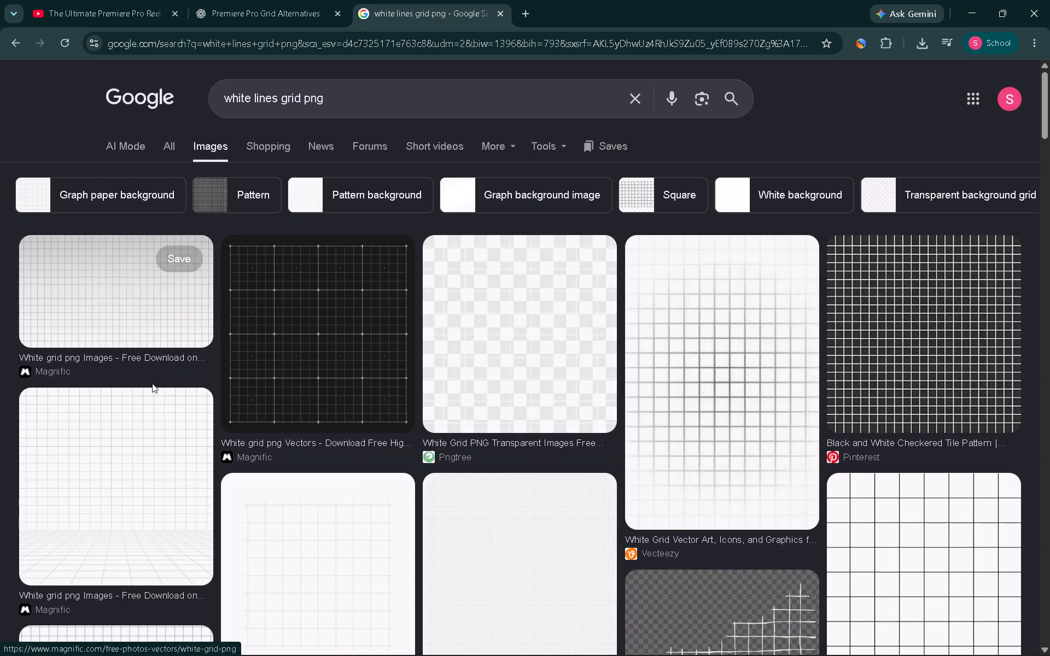
scroll(321, 518, "down", 6)
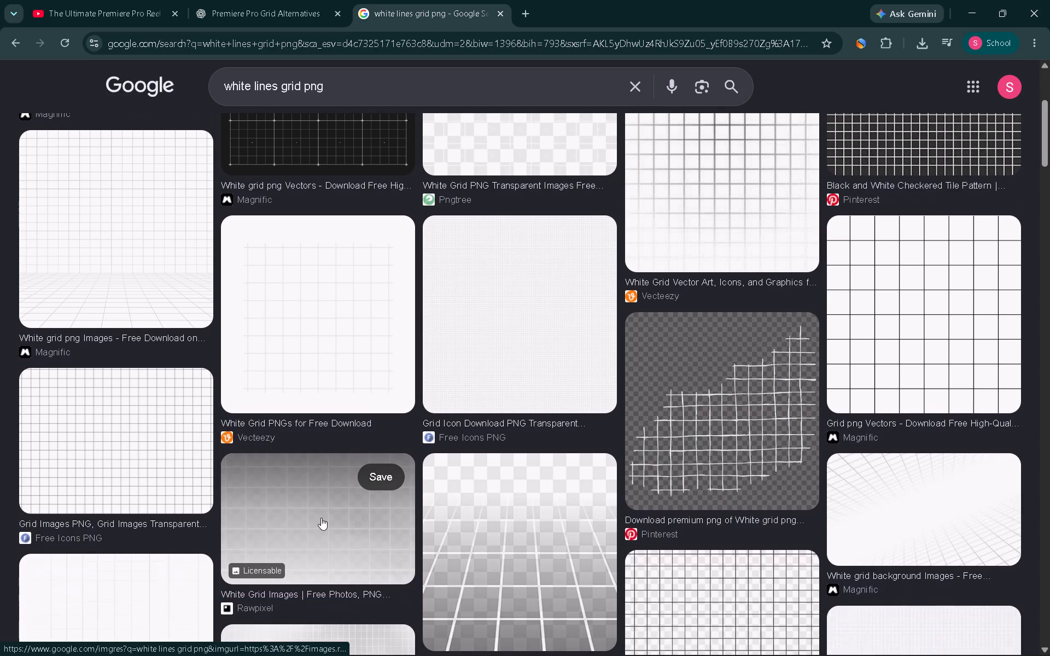
scroll(321, 518, "down", 4)
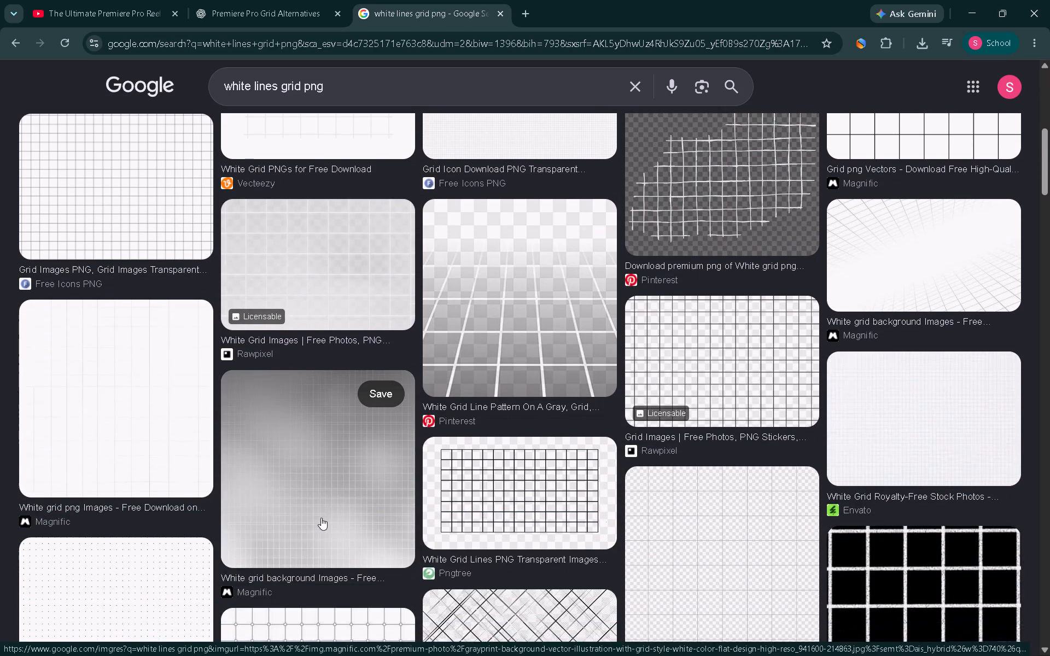
scroll(321, 518, "down", 6)
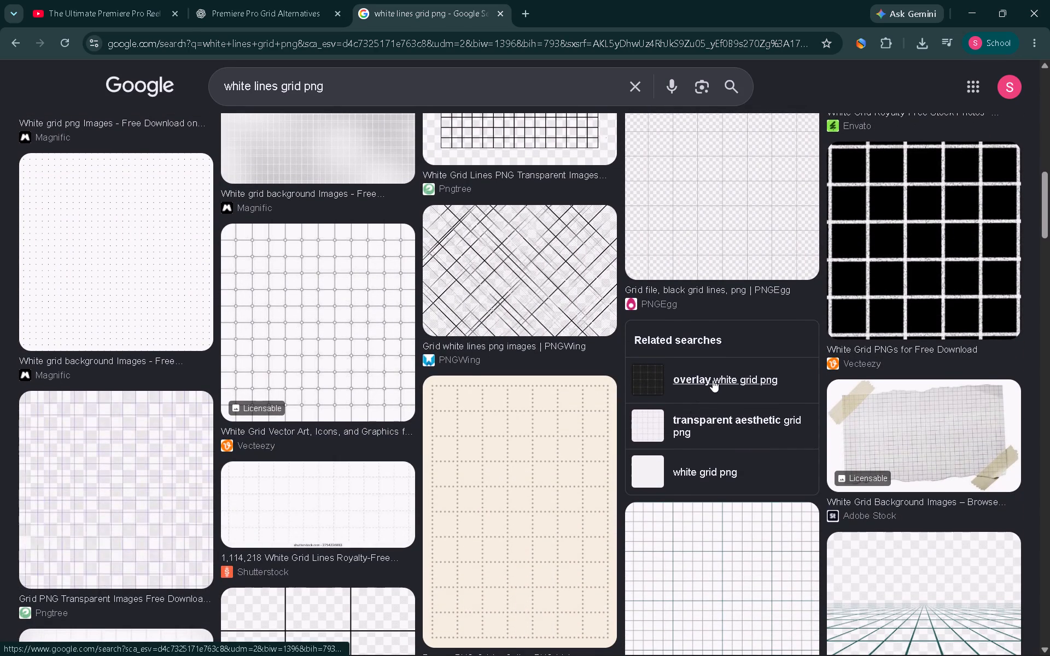
Run the related search "overlay white grid png" and preview the Pikwizard grid with white lines on black.
left_click(713, 380)
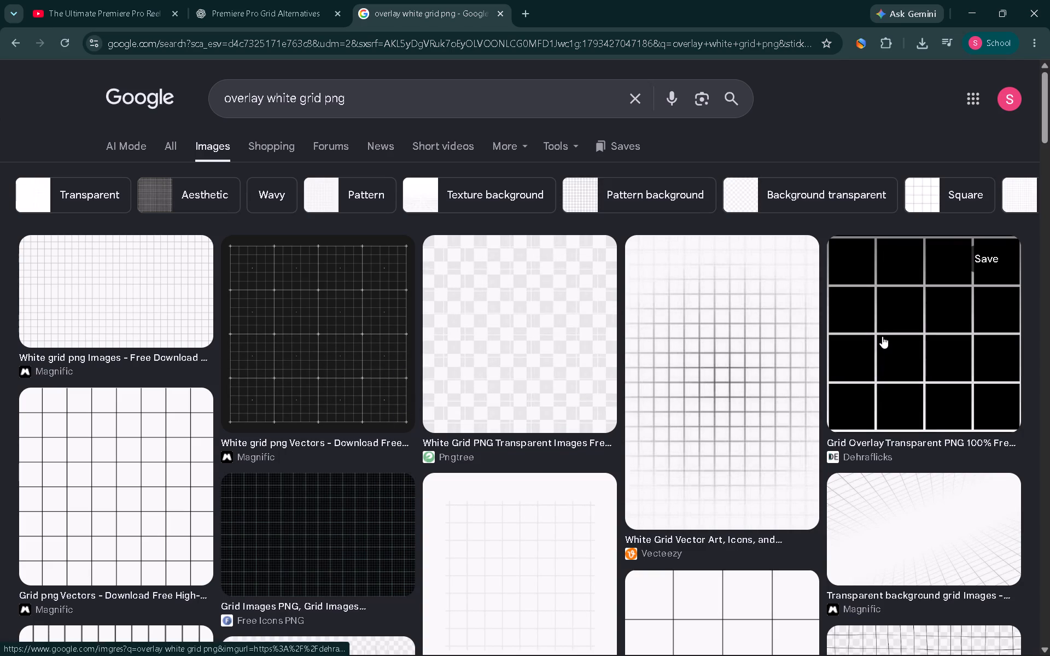
scroll(882, 336, "down", 4)
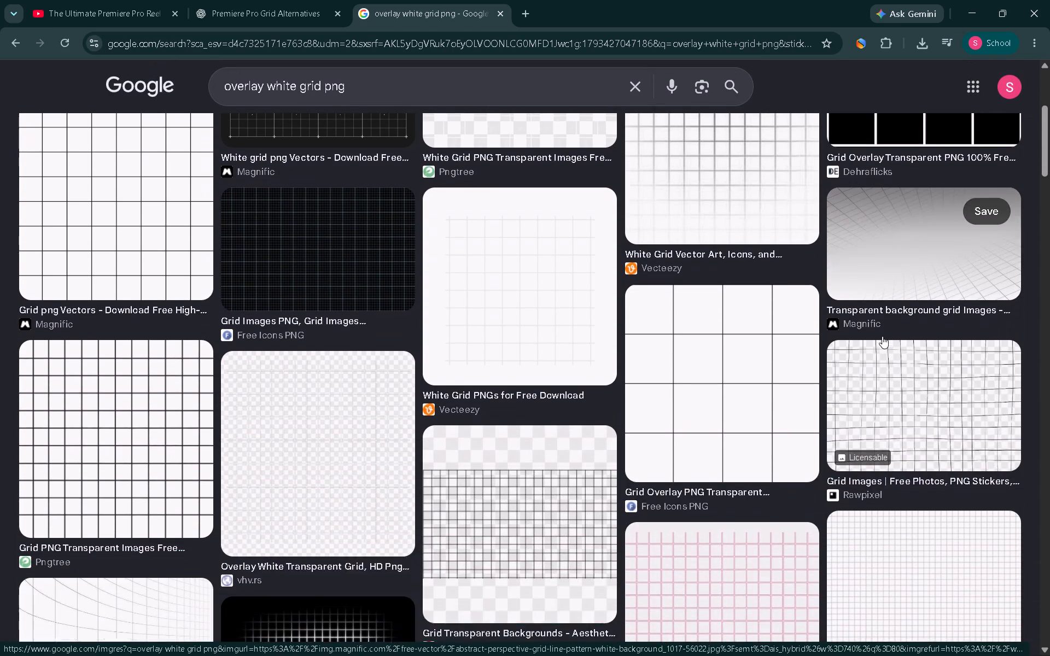
scroll(882, 336, "down", 3)
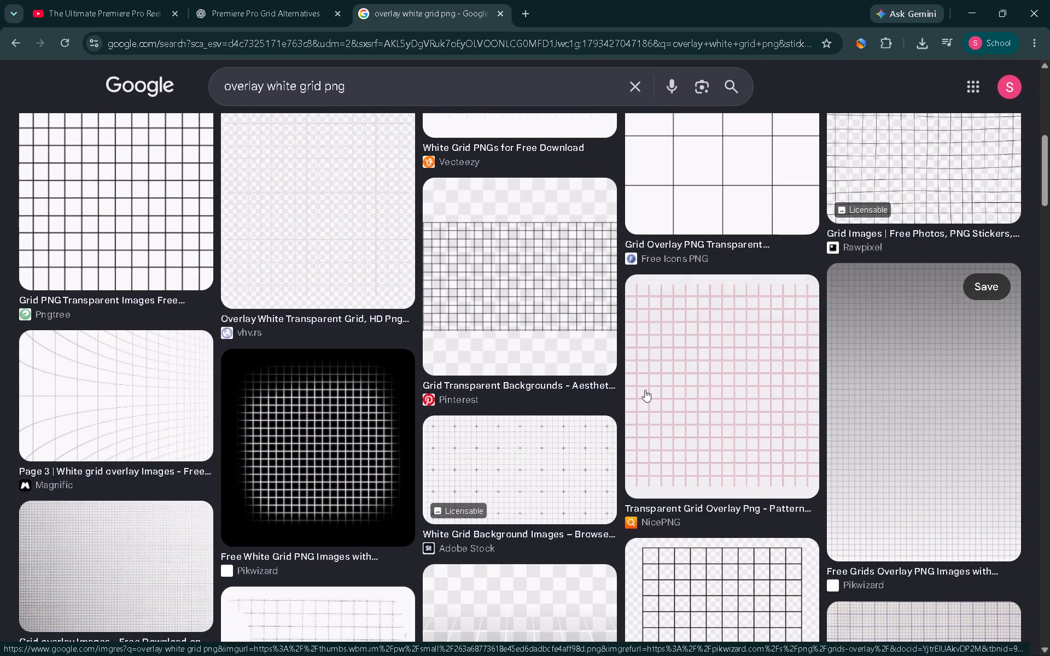
left_click(346, 465)
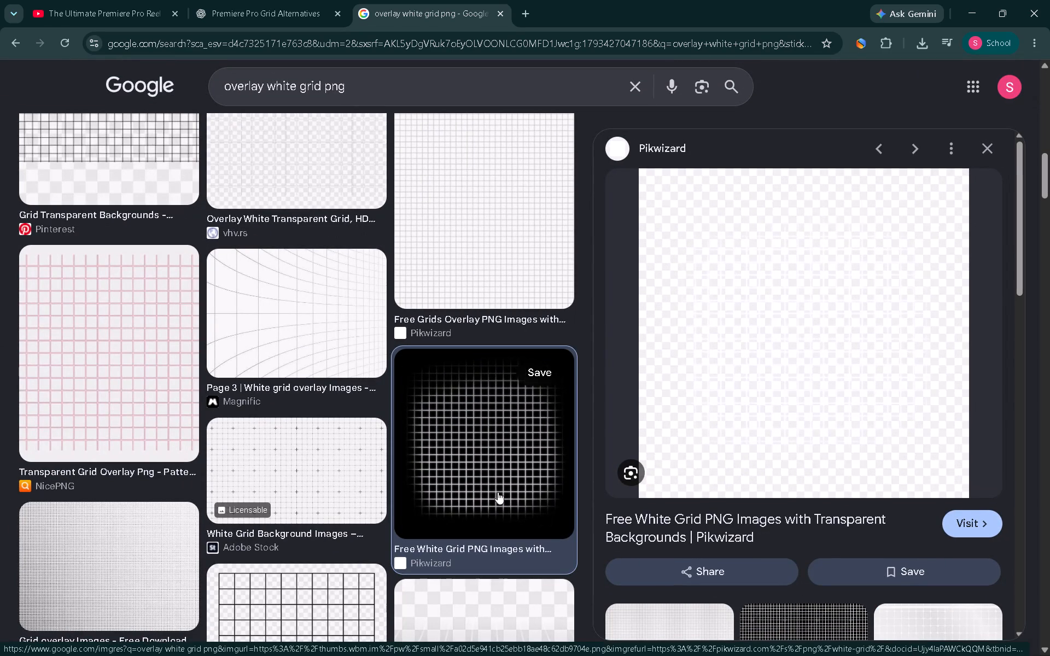
left_click(991, 151)
scroll(912, 341, "down", 3)
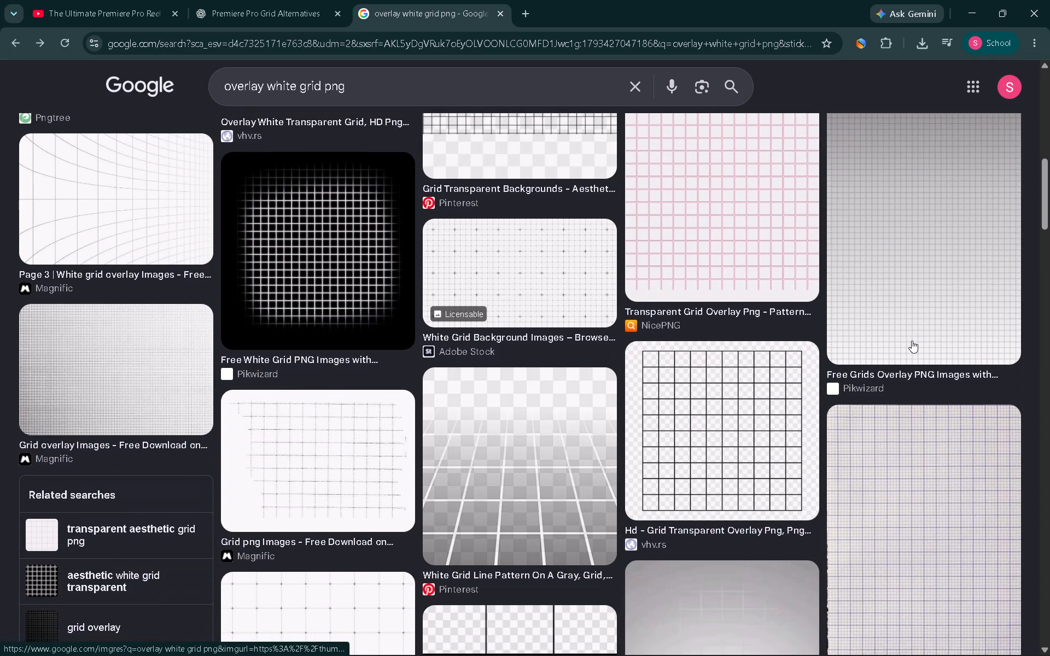
scroll(912, 341, "down", 4)
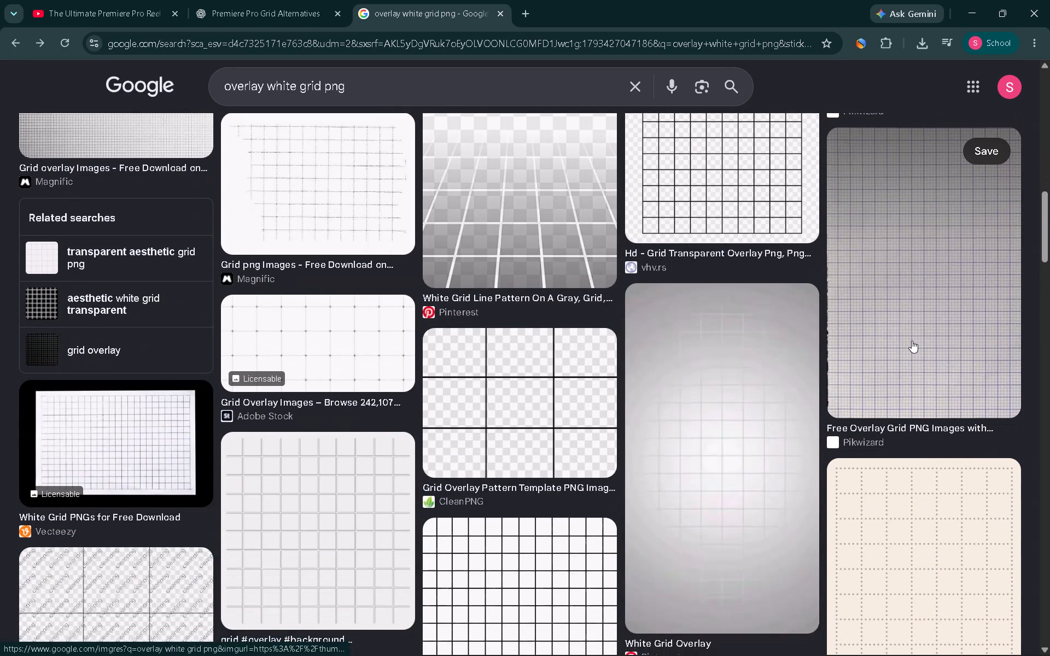
scroll(912, 341, "down", 5)
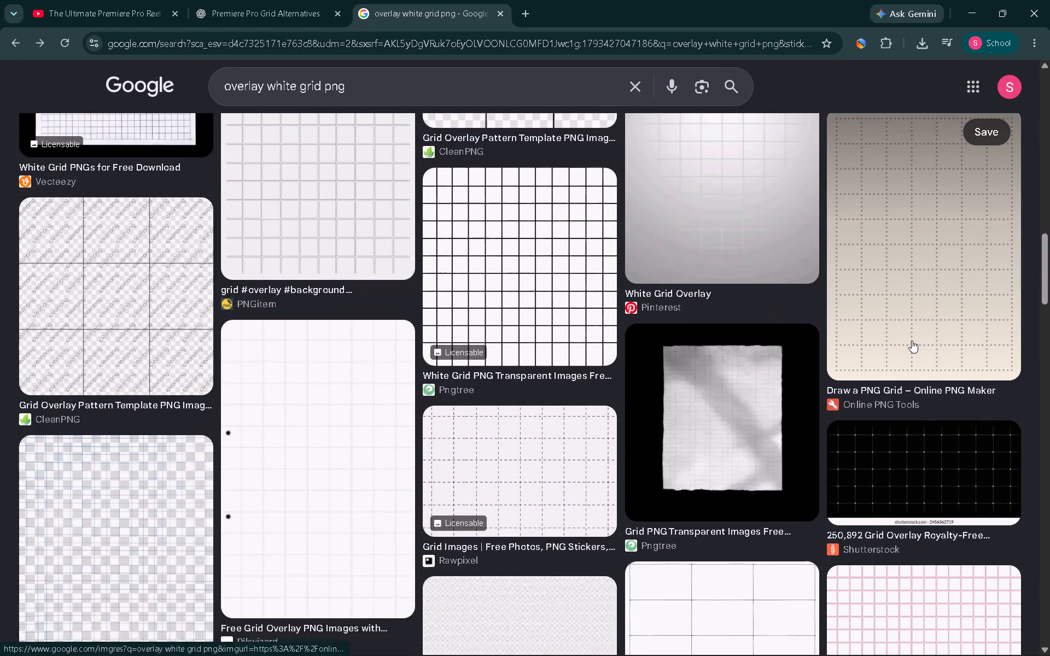
scroll(912, 341, "down", 4)
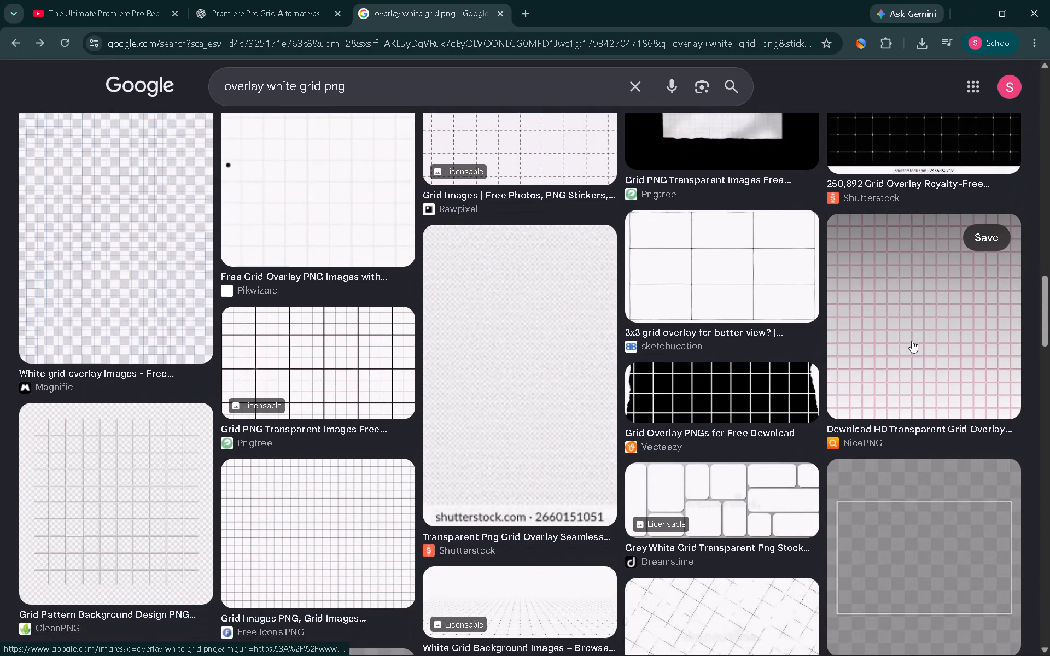
scroll(912, 341, "down", 4)
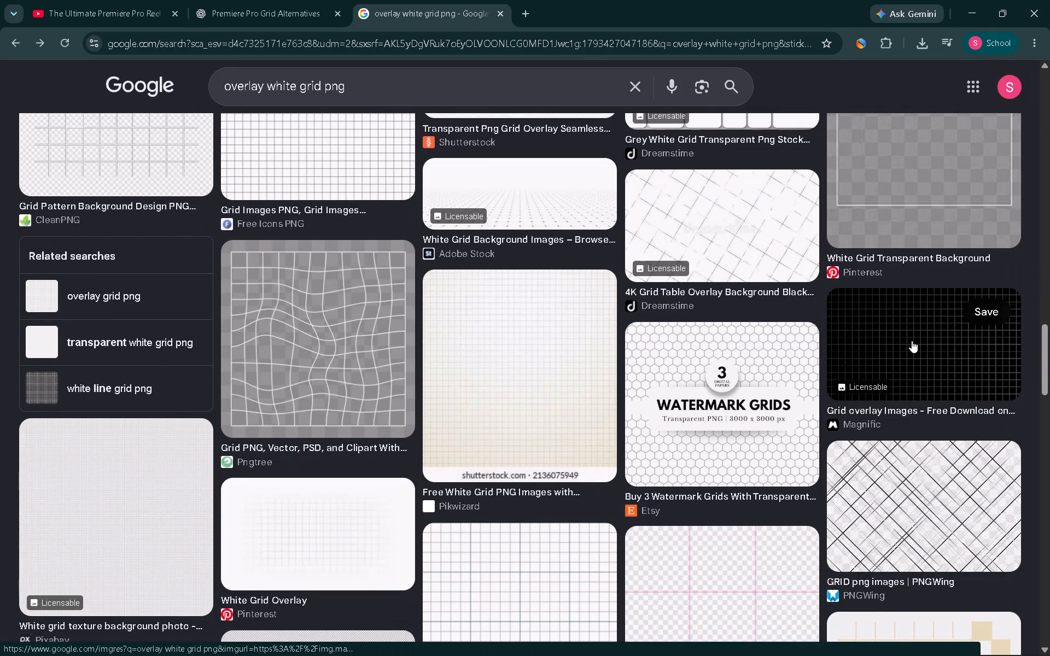
scroll(912, 341, "down", 4)
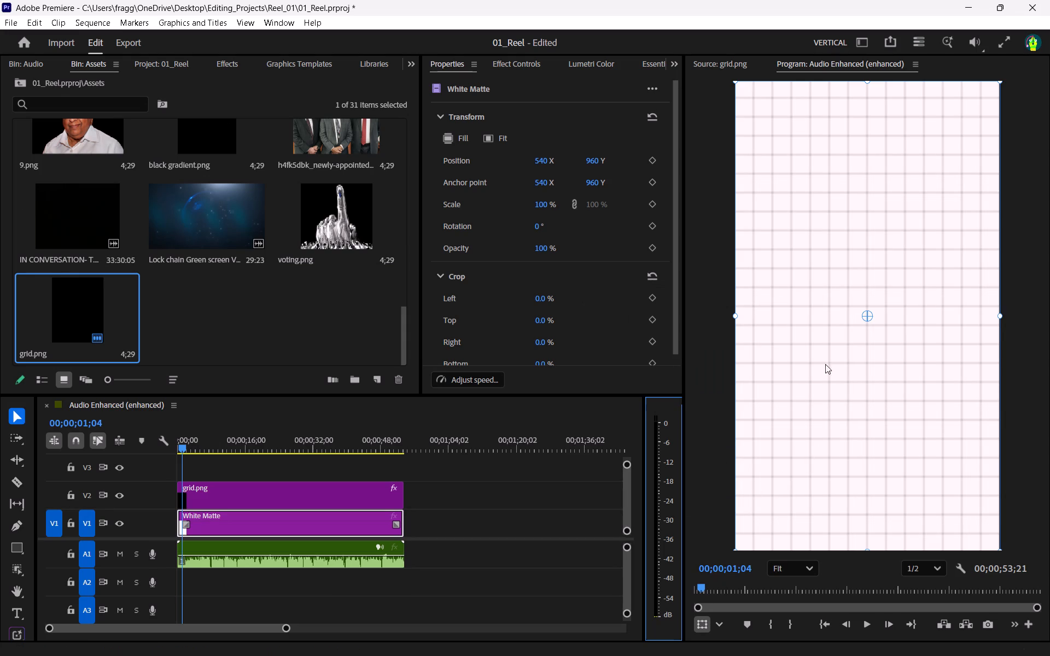
left_click(563, 411)
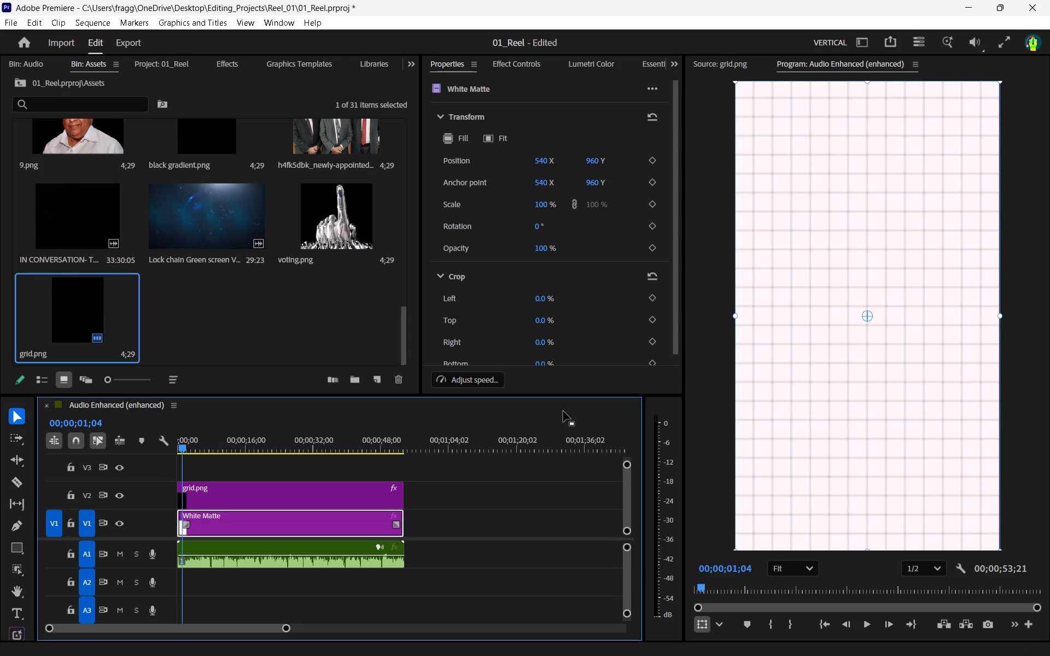
left_click(462, 509)
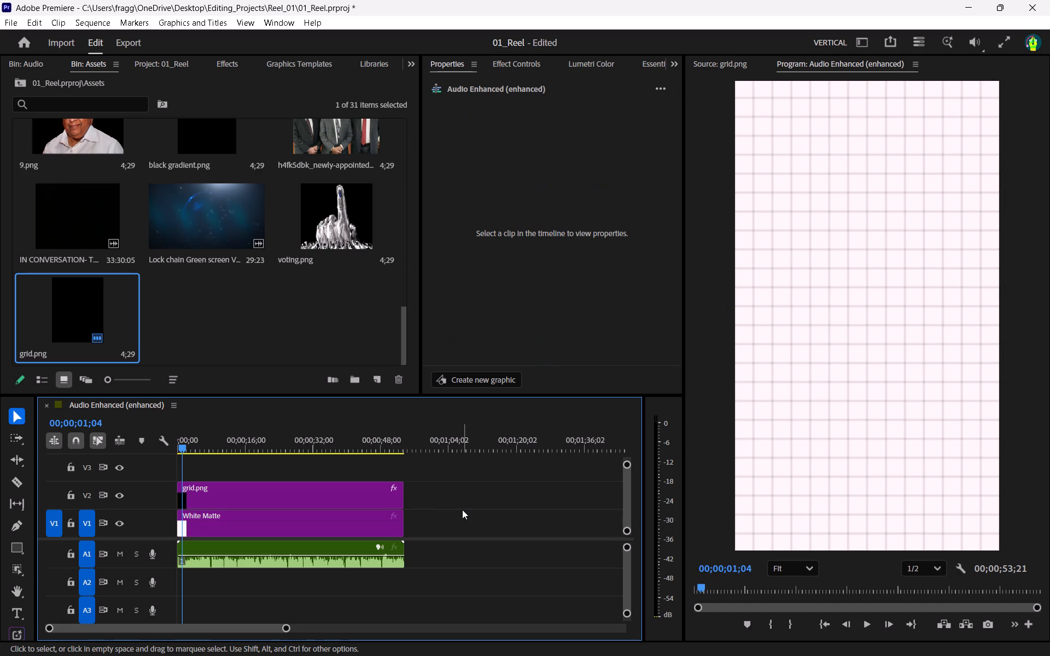
left_click(280, 486)
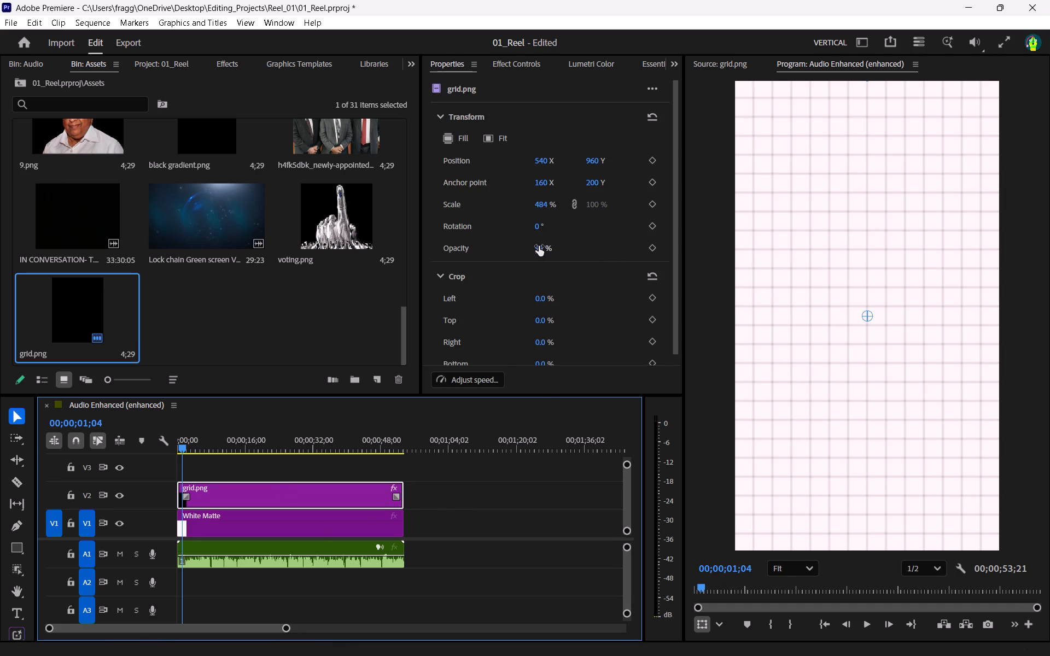
left_click_drag(539, 246, 598, 241)
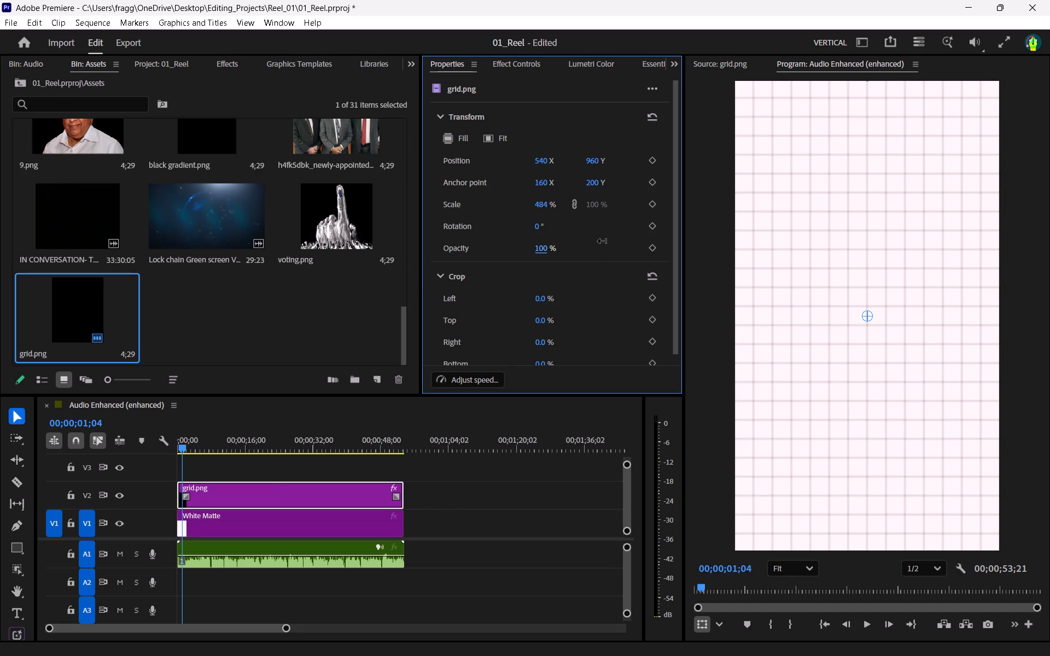
left_click_drag(598, 241, 638, 243)
left_click_drag(638, 243, 812, 228)
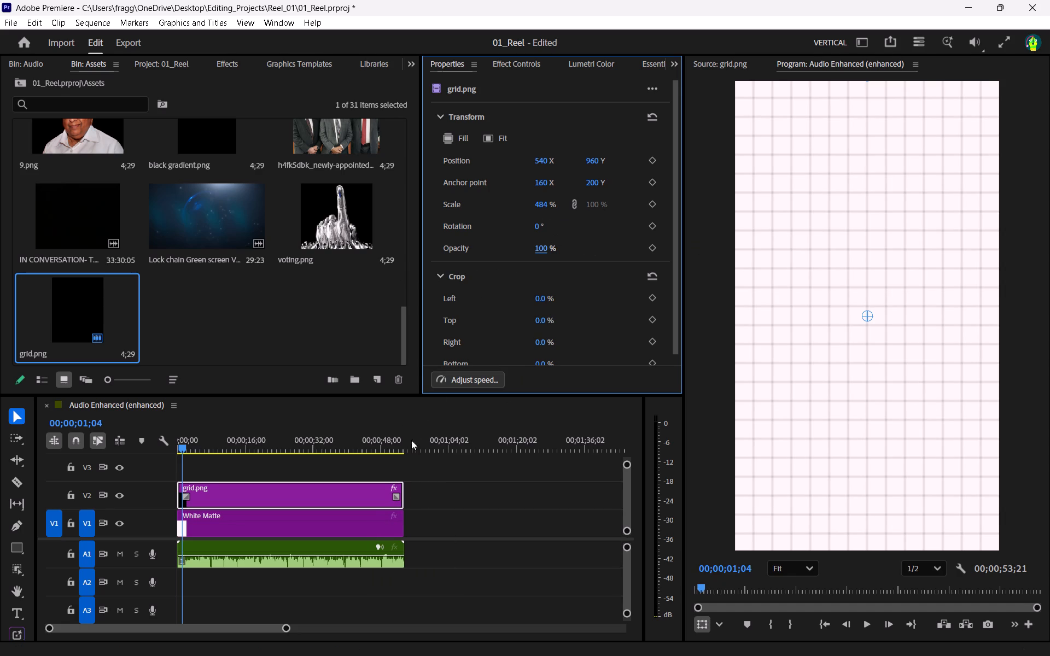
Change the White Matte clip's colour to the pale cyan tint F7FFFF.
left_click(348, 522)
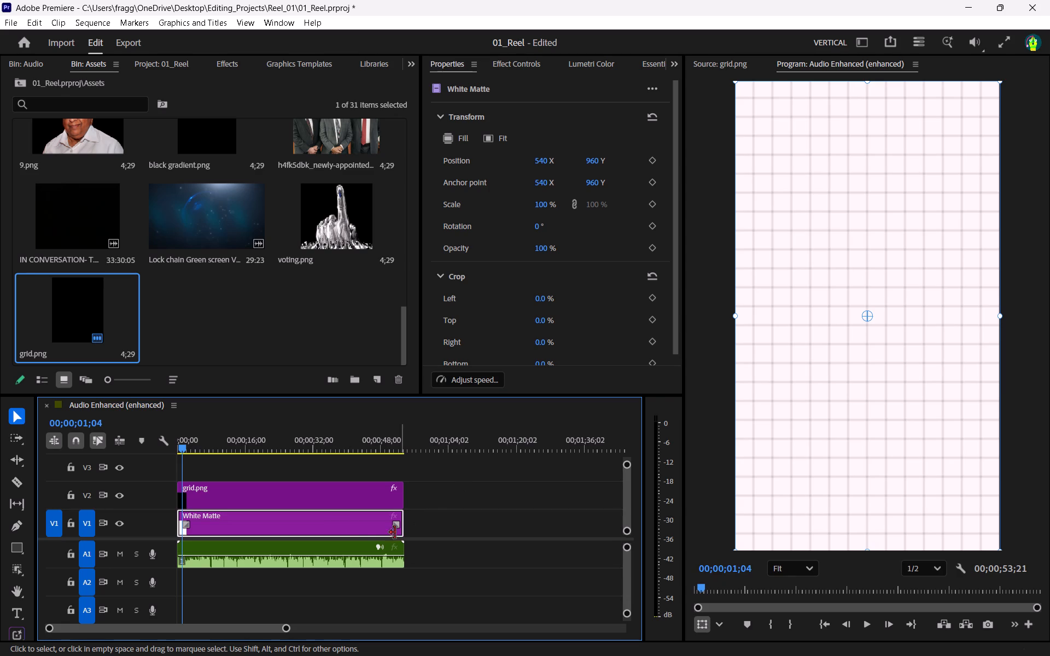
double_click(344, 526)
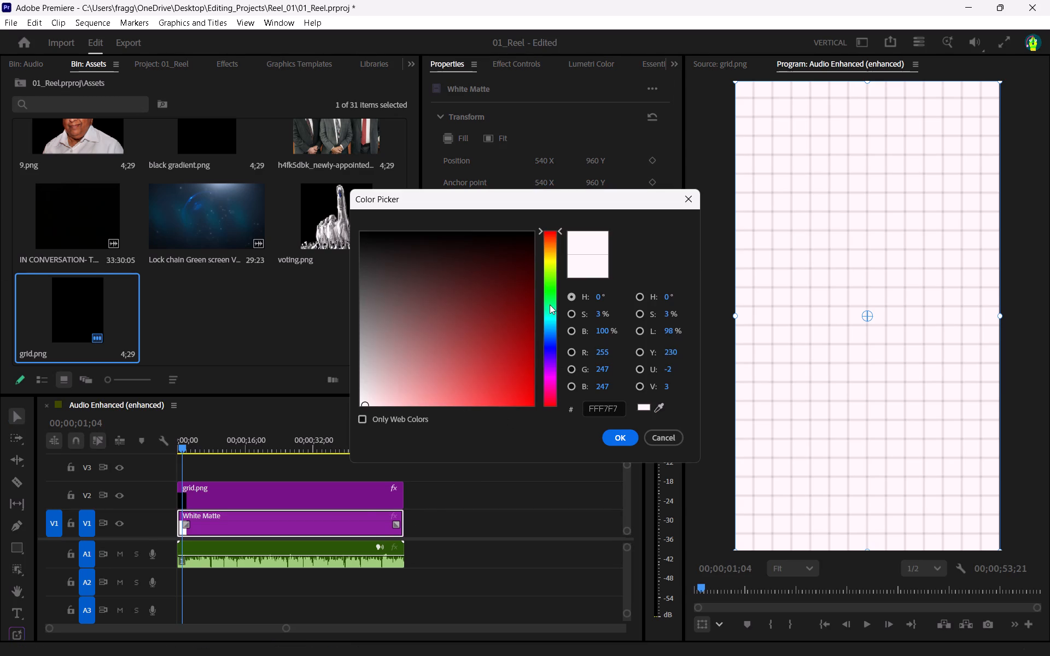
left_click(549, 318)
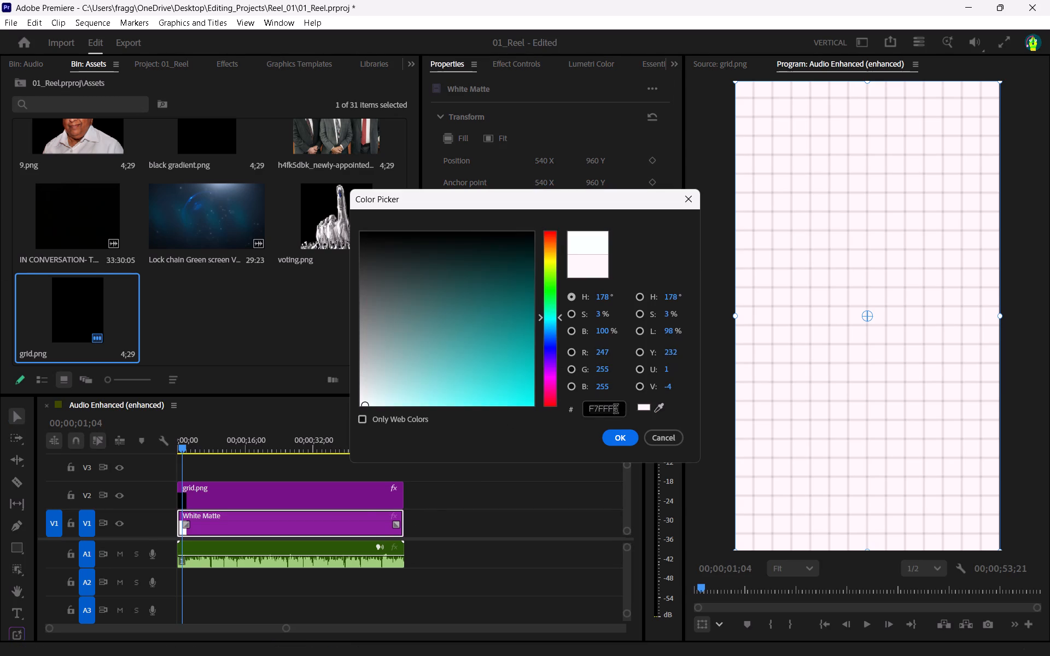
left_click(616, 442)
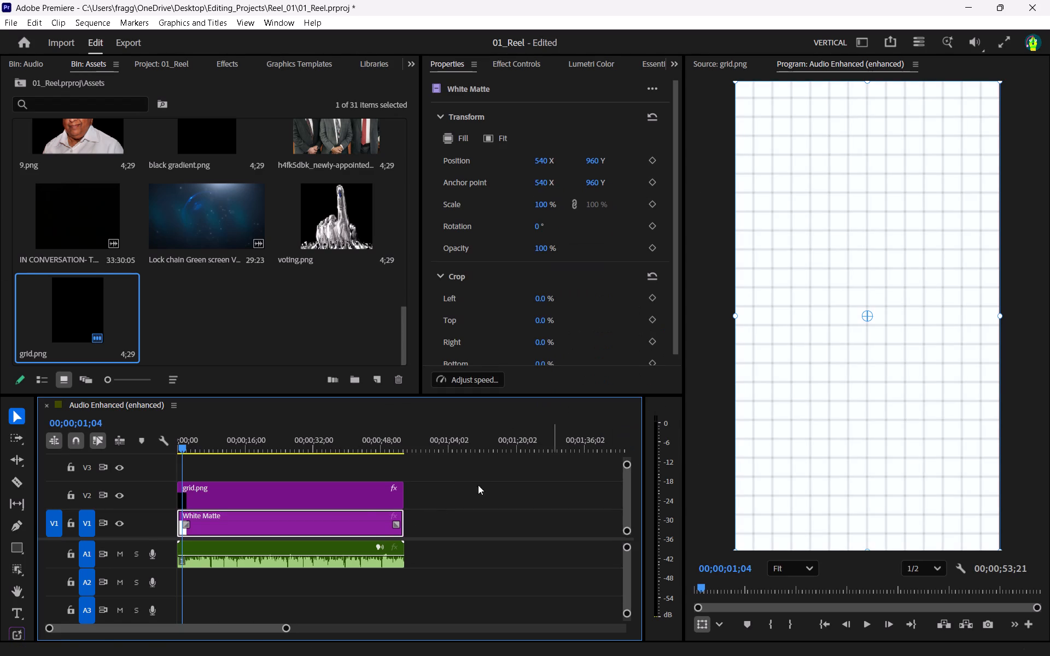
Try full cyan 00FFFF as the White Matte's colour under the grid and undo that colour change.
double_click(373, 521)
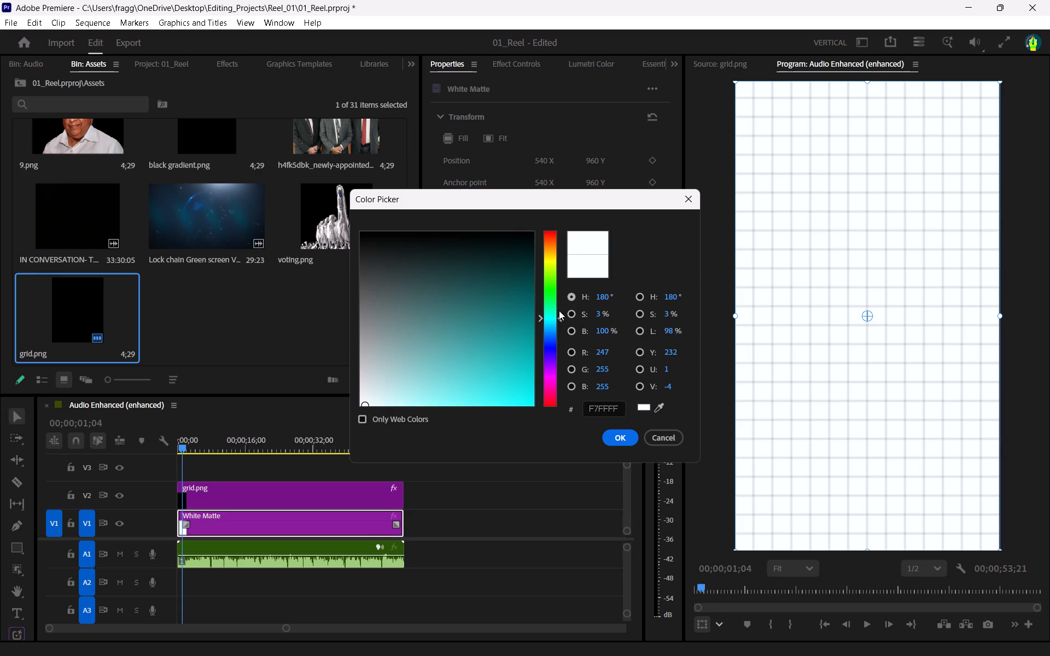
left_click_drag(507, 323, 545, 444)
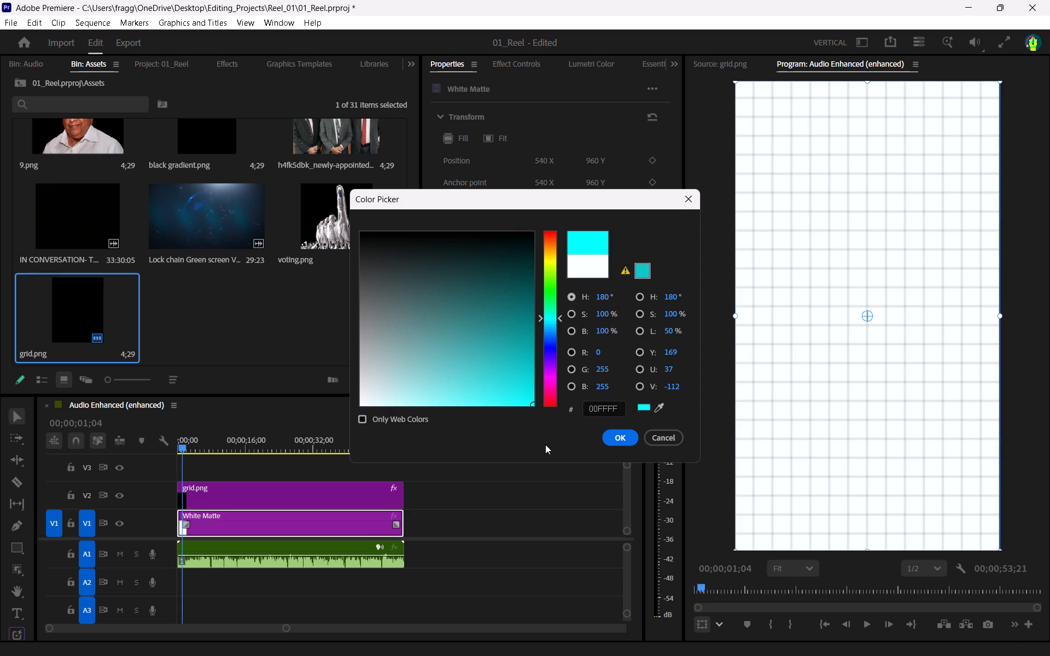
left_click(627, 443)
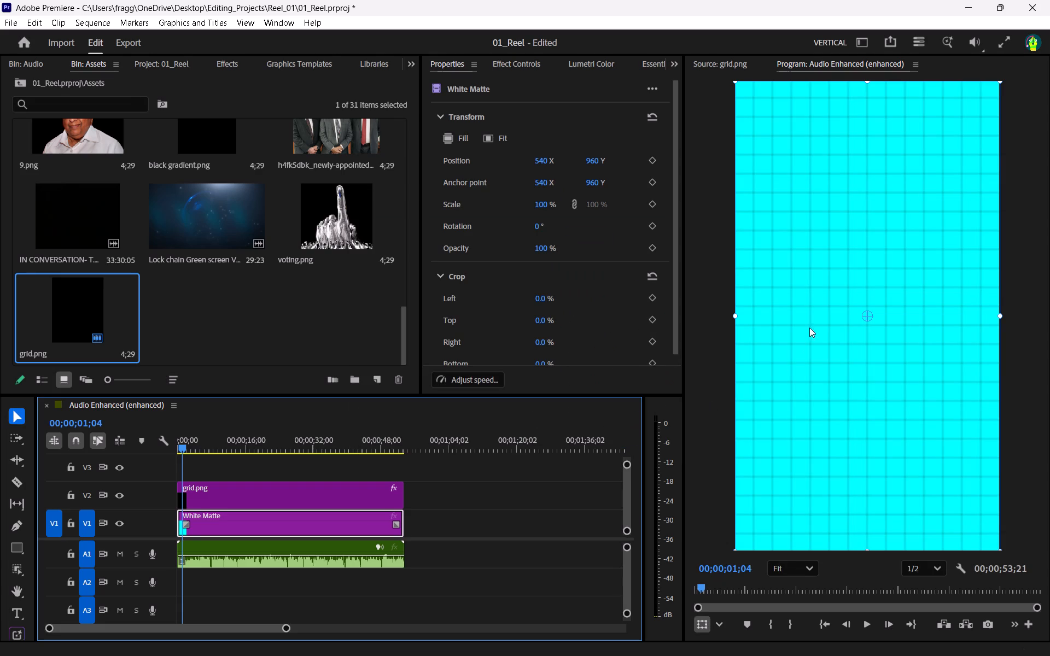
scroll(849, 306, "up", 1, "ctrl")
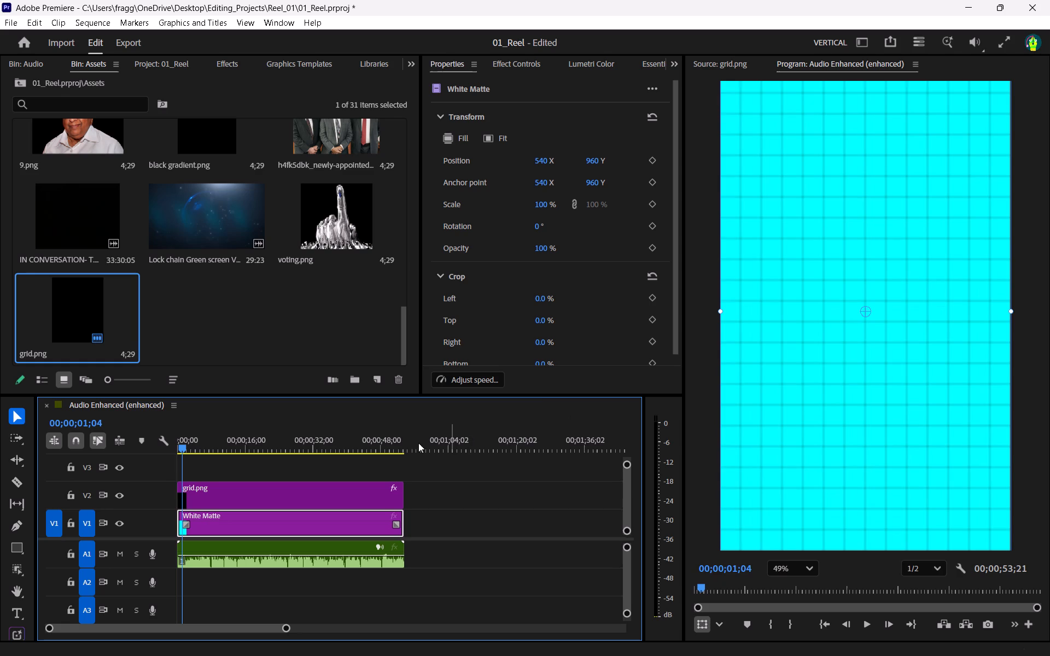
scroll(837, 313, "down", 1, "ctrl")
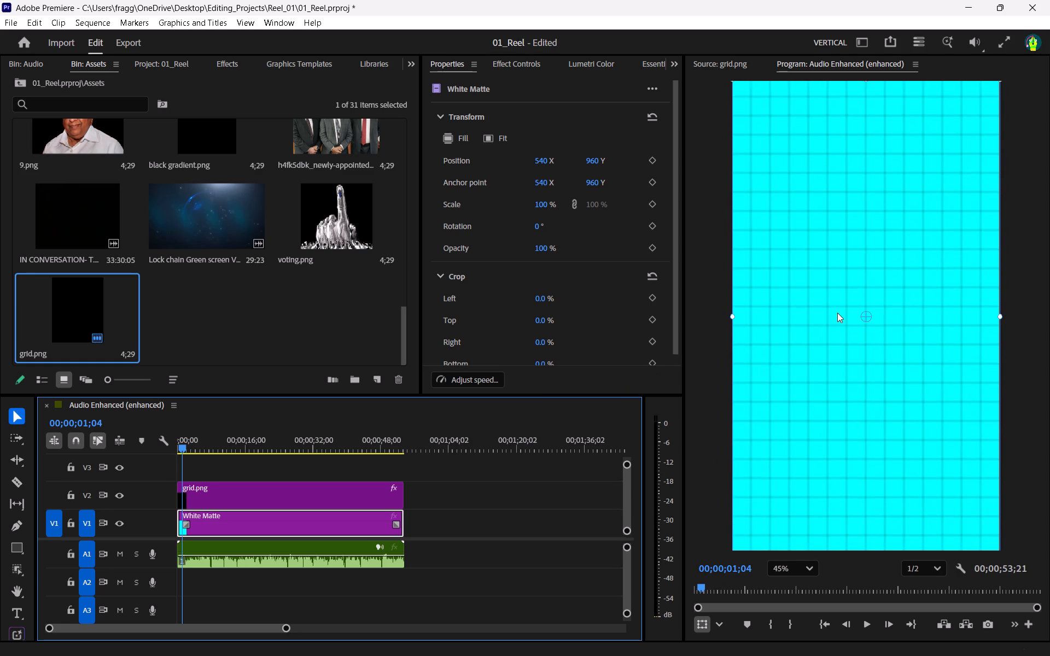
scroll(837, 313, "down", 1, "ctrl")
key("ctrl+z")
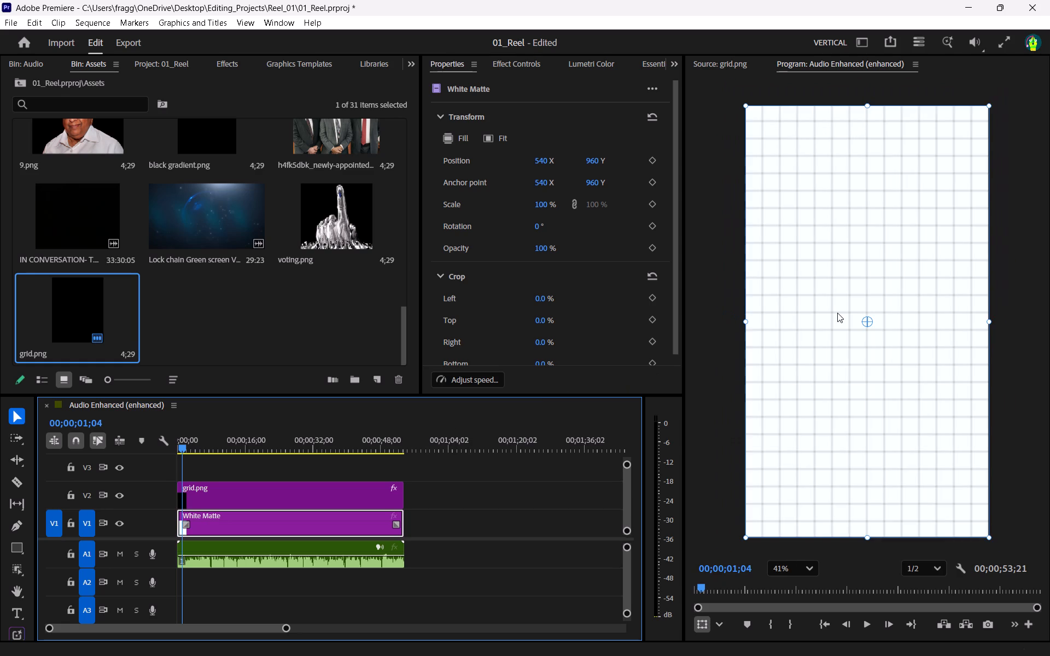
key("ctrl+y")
Reset the Vertical workspace to its saved layout.
left_click(282, 24)
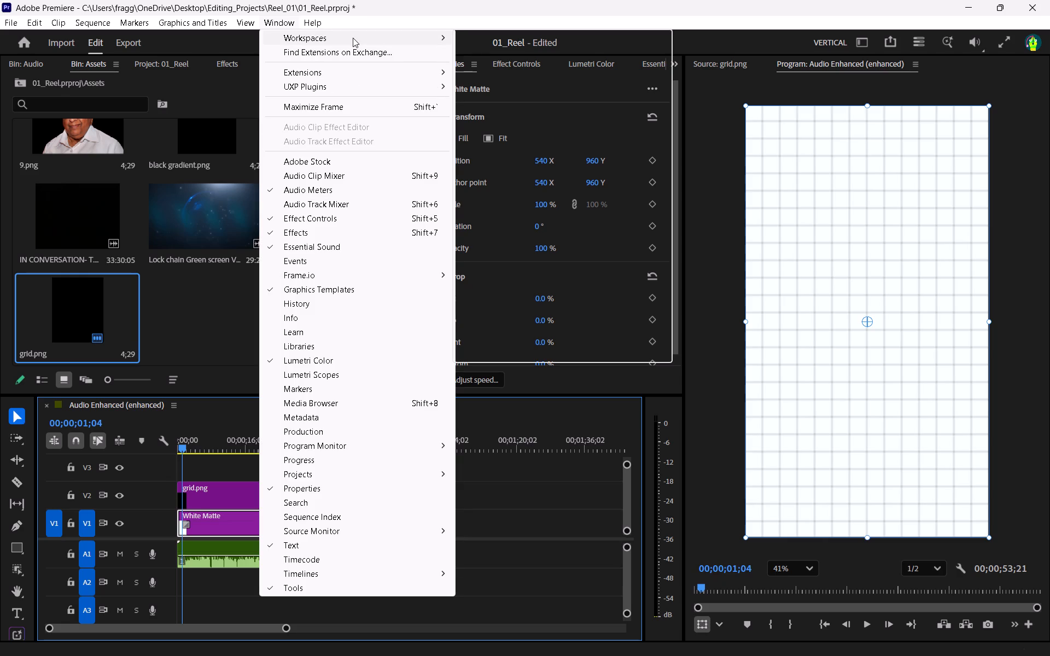
left_click(491, 279)
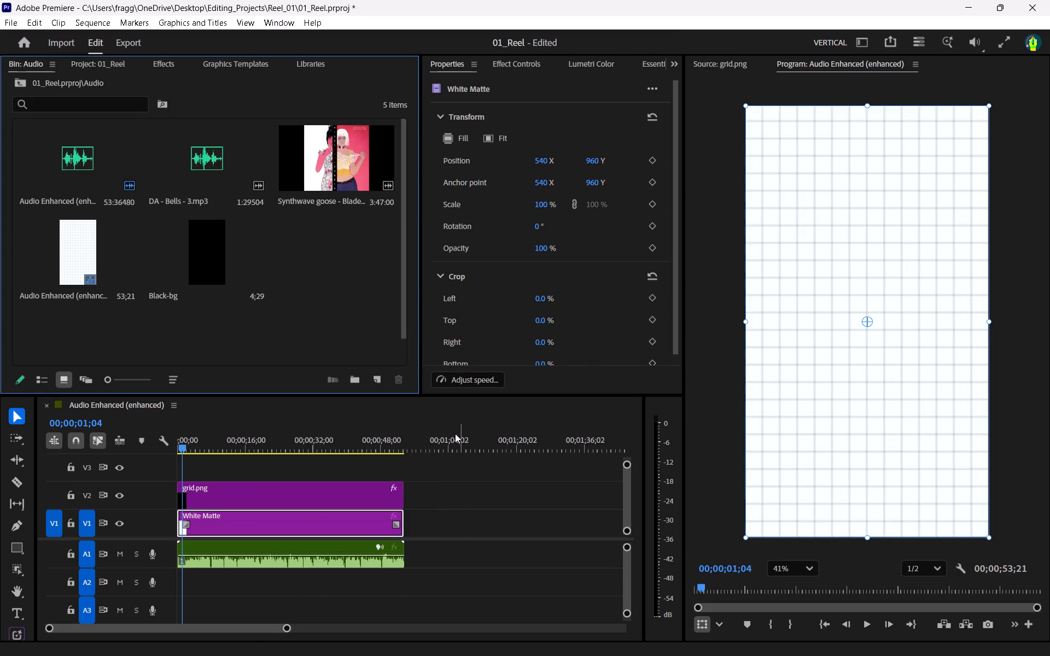
Set the White Matte clip's colour to pure white, FFFFFF.
double_click(370, 519)
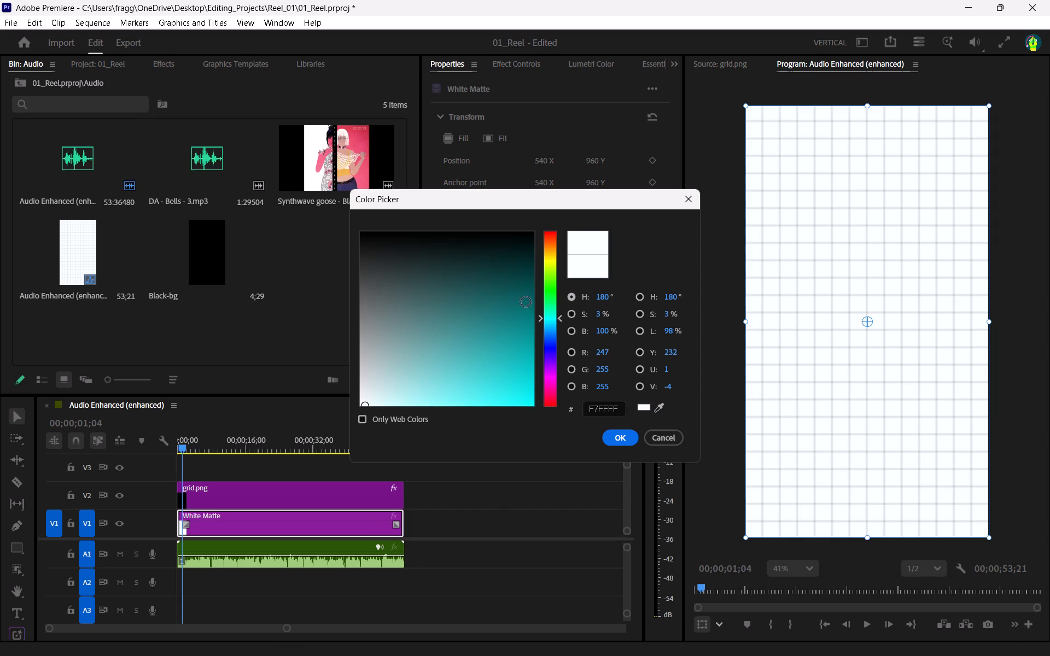
left_click_drag(522, 326, 341, 466)
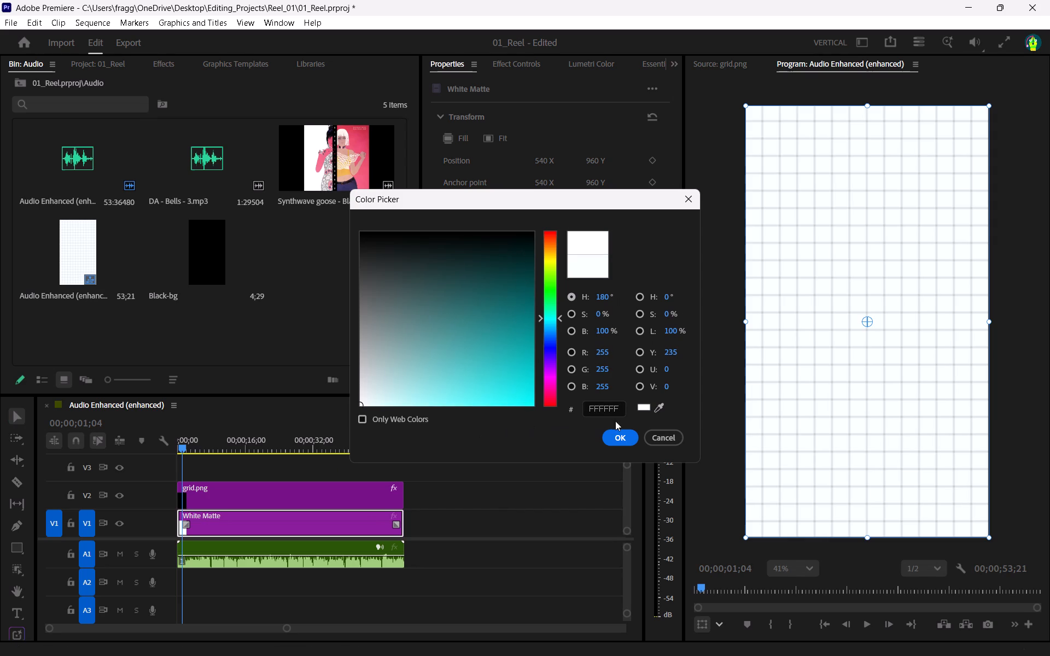
left_click(626, 438)
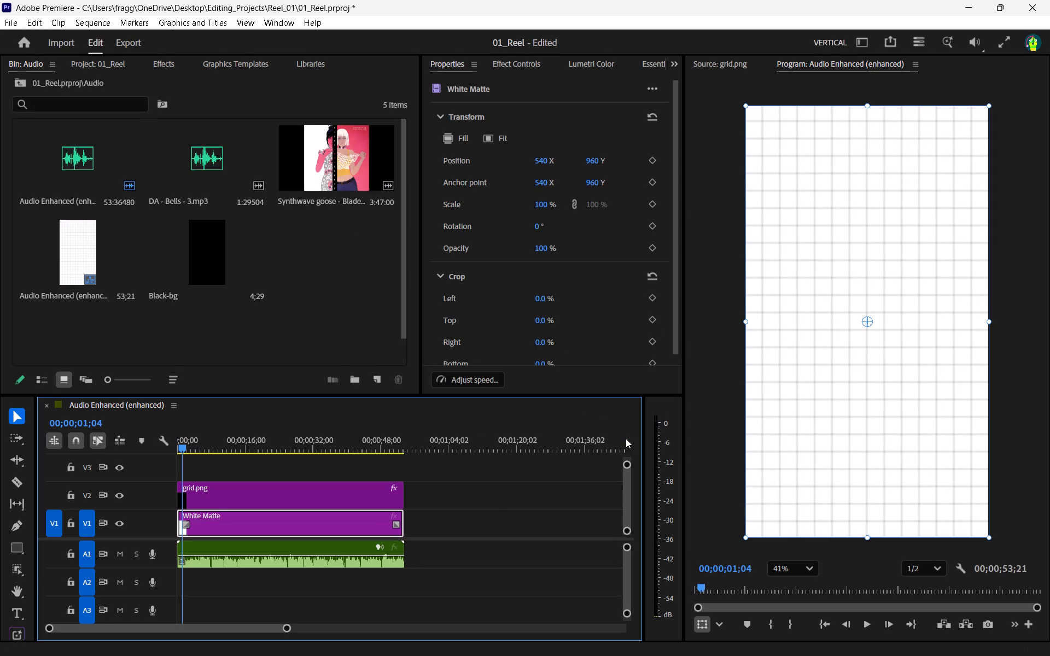
left_click(669, 399)
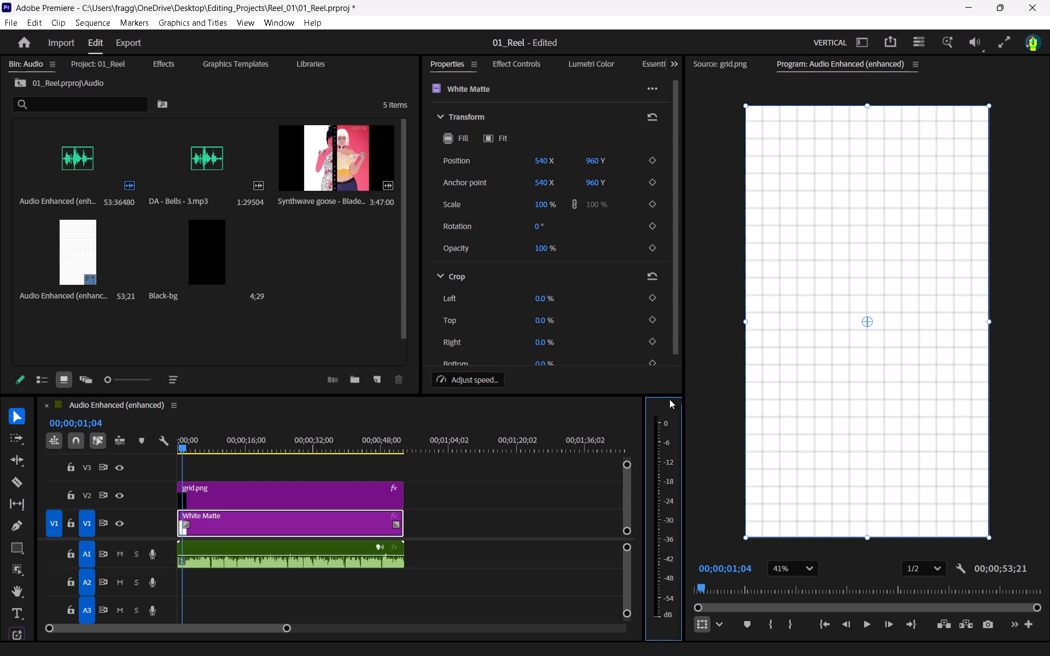
Switch to Chrome and play a moment of the reel editing tutorial to check its grid background.
left_click(709, 275)
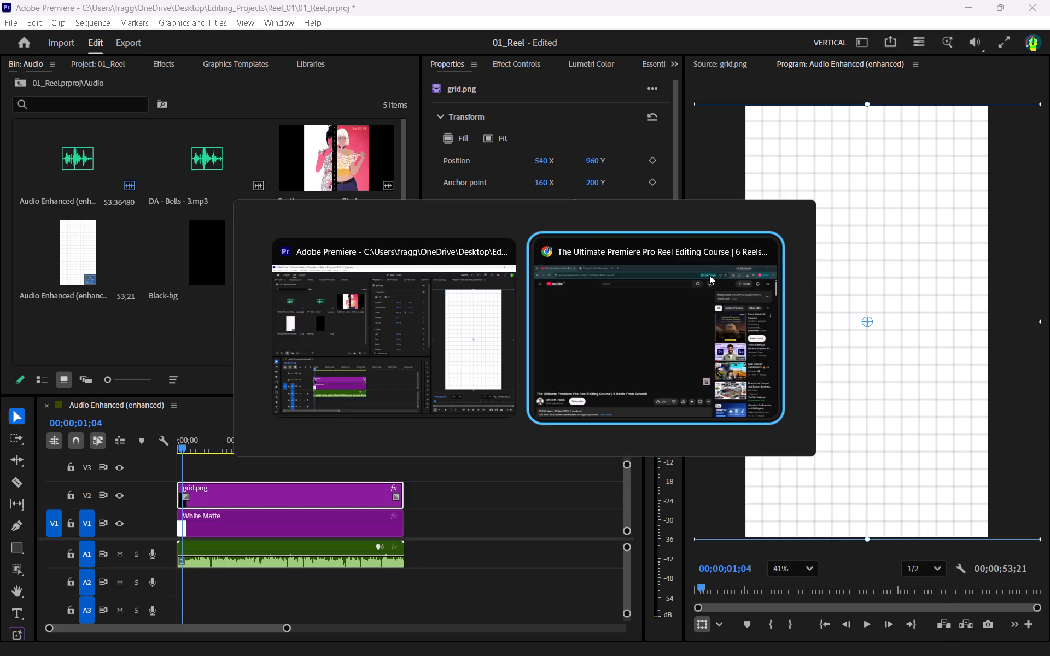
left_click(396, 312)
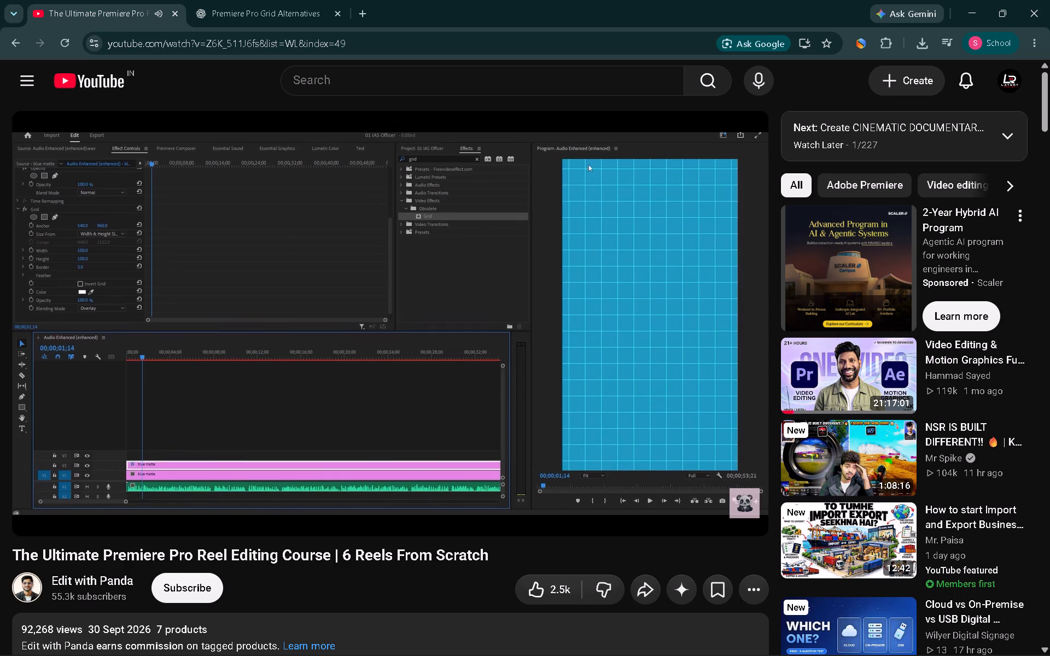
key("space")
Search Google for "white lines grid" in a new browser tab.
left_click(354, 9)
type("white oline")
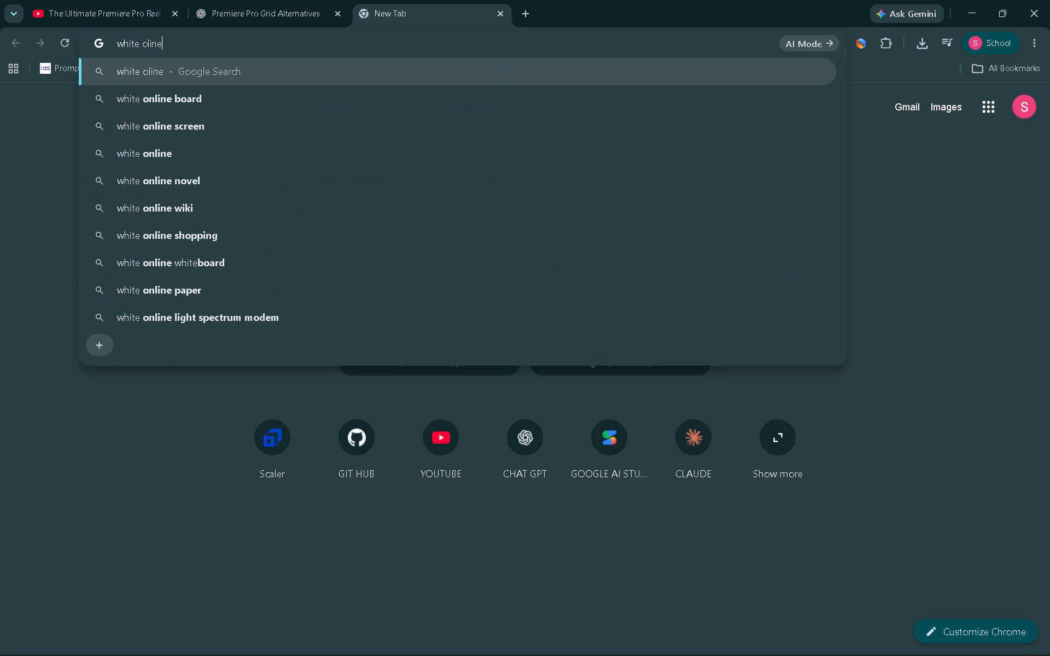
key("BackSpace")
key("BackSpace")
key("BackSpace")
key("BackSpace")
key("BackSpace")
type("lines grid")
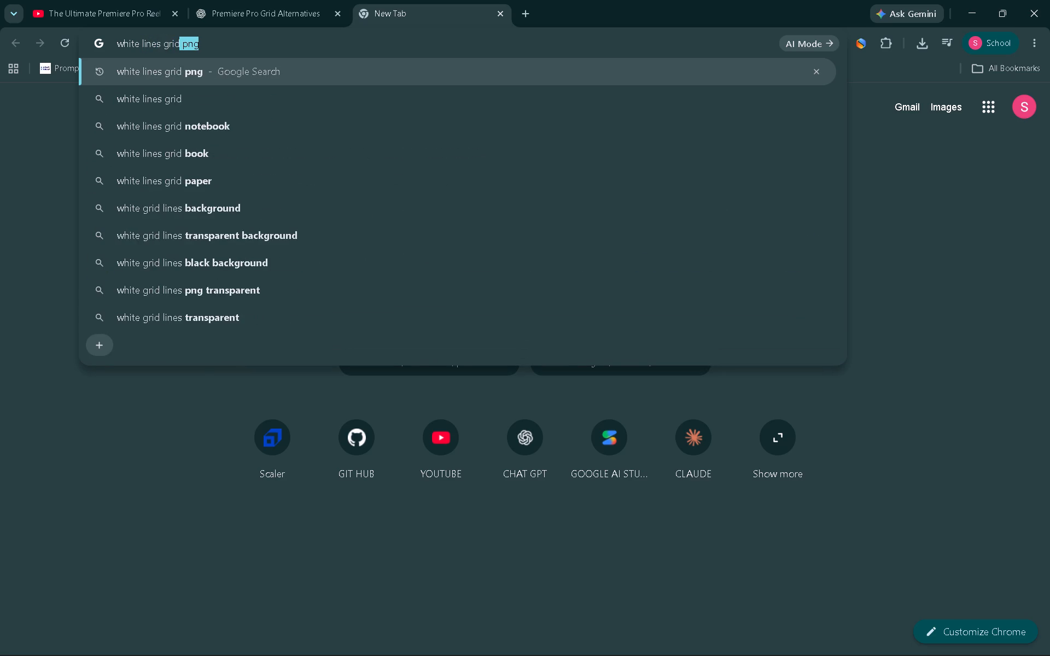
key("Right")
key("BackSpace")
key("BackSpace")
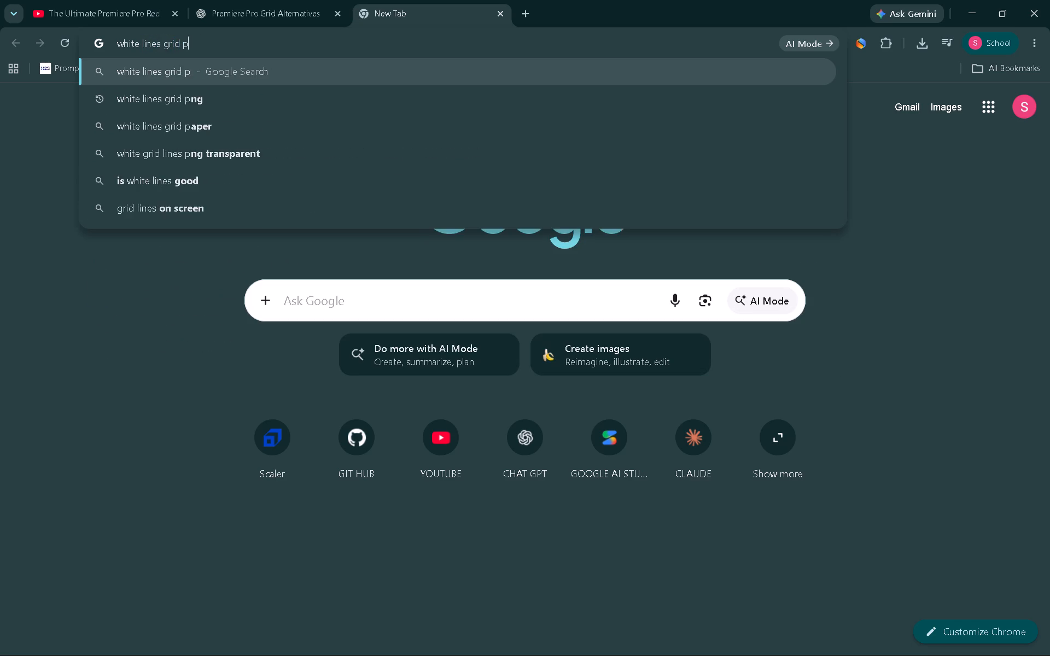
key("BackSpace")
key("BackSpace")
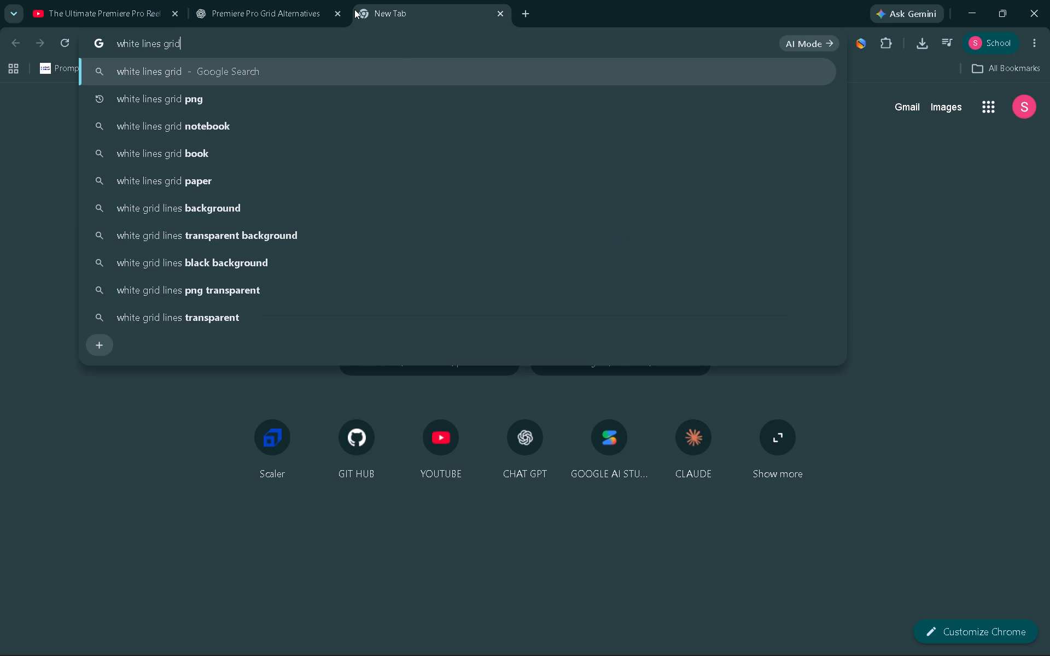
key("Return")
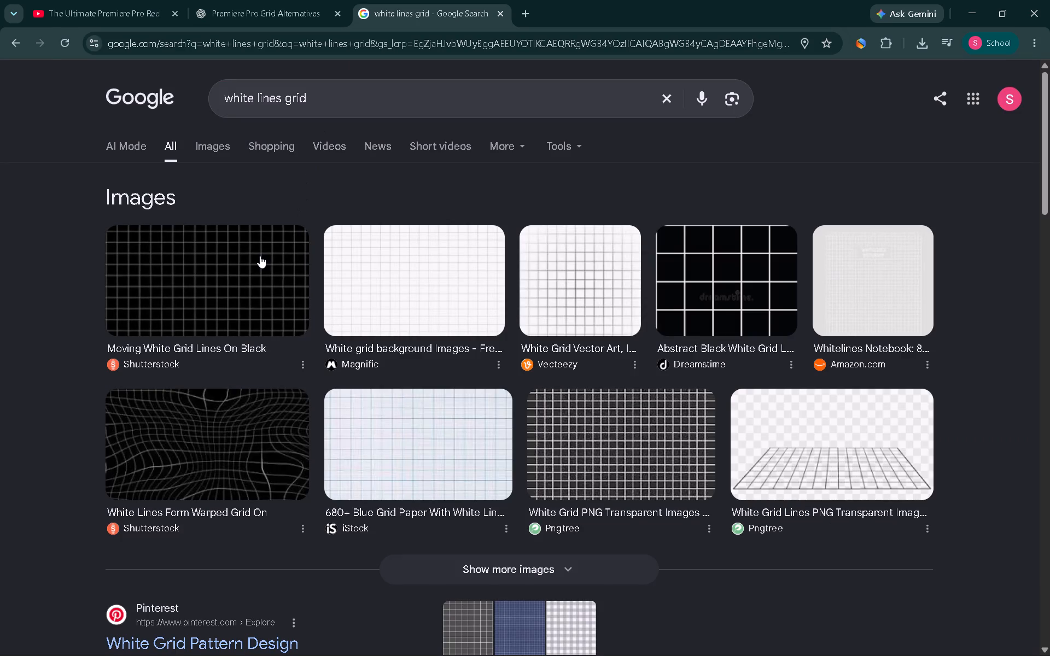
Preview the Shutterstock result "Moving White Grid Lines On Black" and open its source page.
left_click(260, 256)
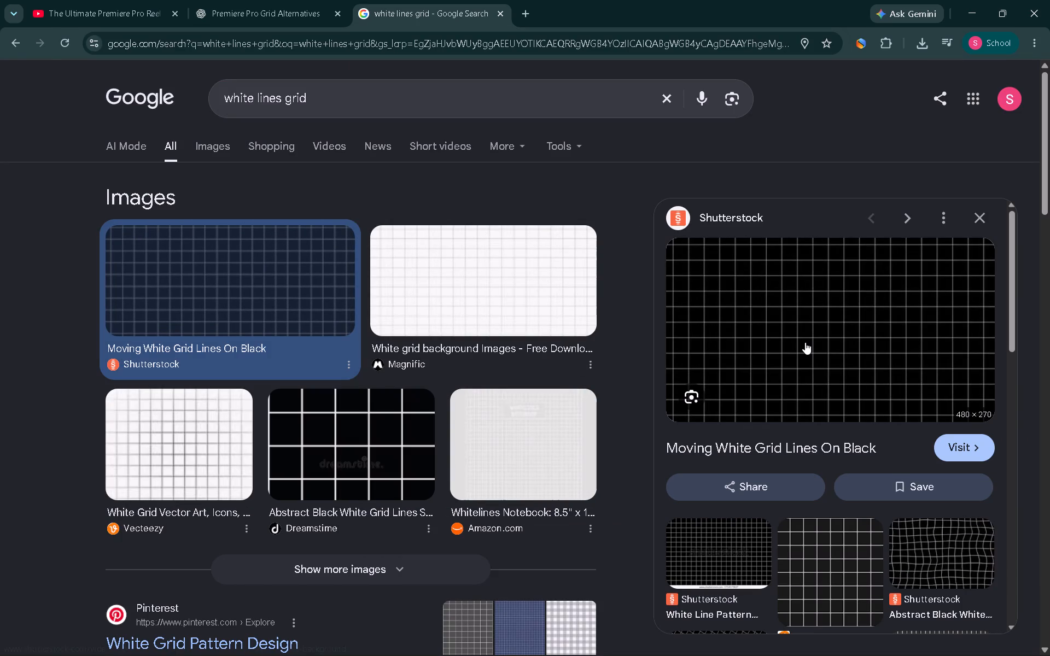
left_click(827, 355)
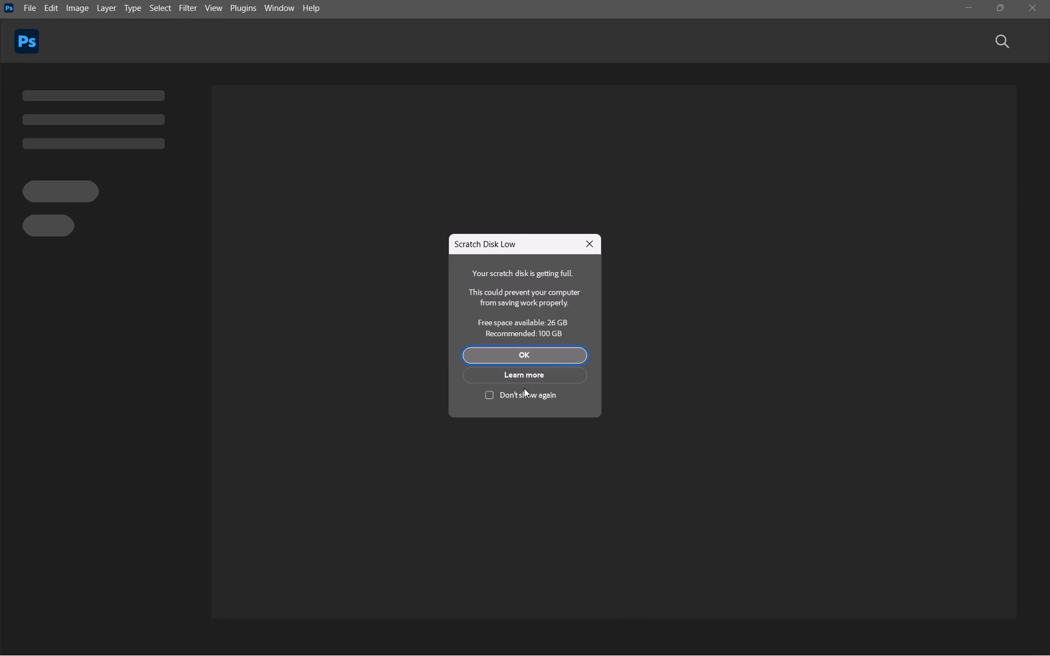
left_click(489, 393)
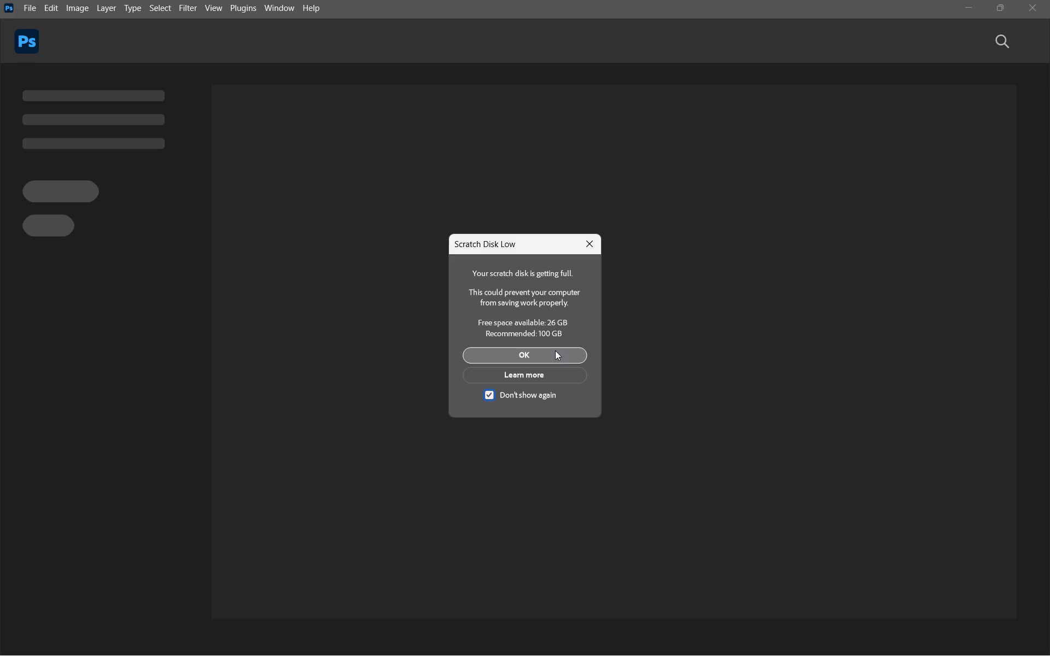
left_click(555, 350)
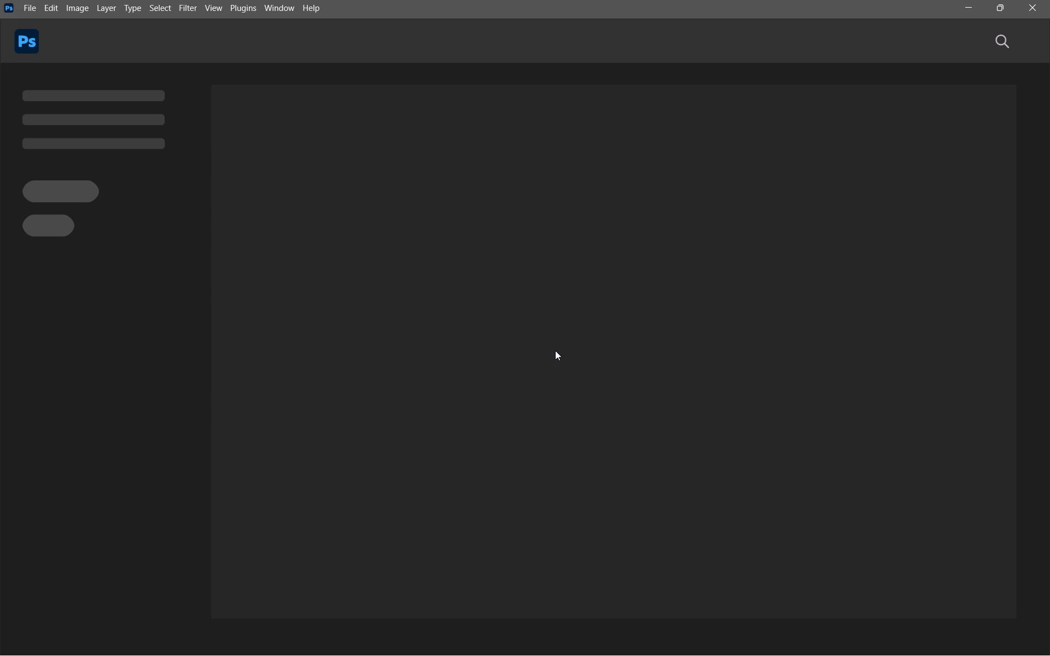
Open File Explorer, look through the root of the OS (C:) drive, and delete the life-os folder.
type("fil")
key("Return")
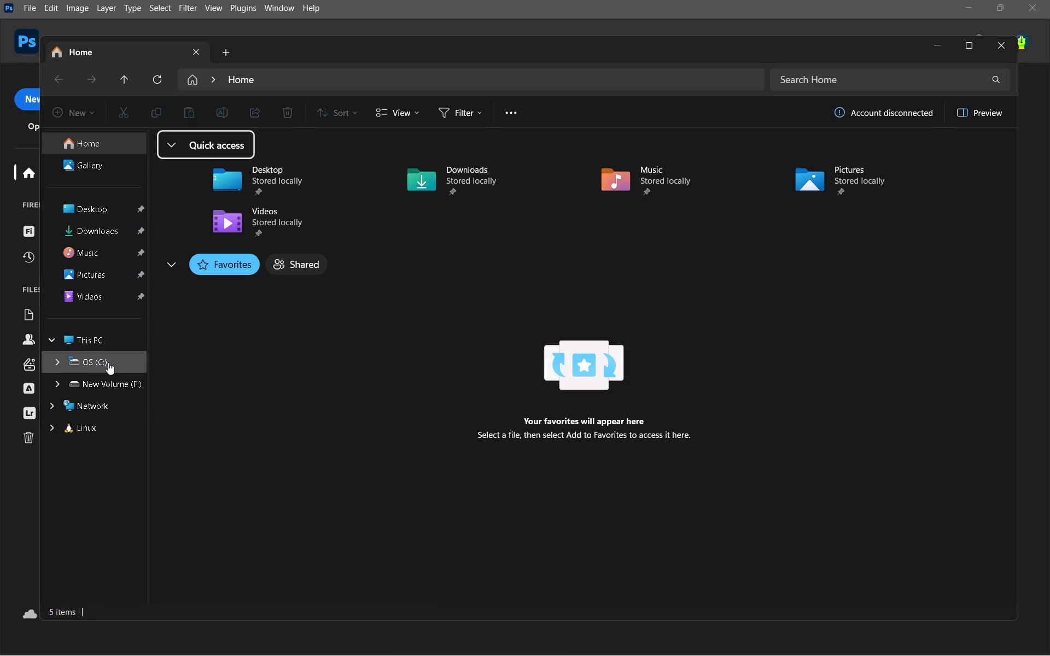
left_click(108, 362)
left_click(99, 350)
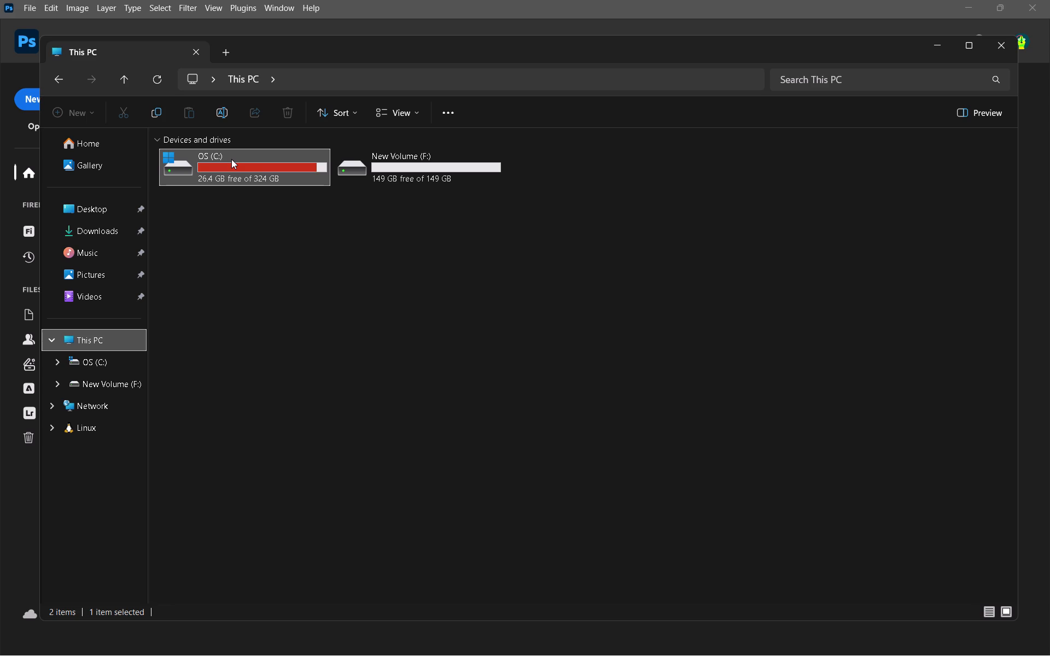
double_click(231, 159)
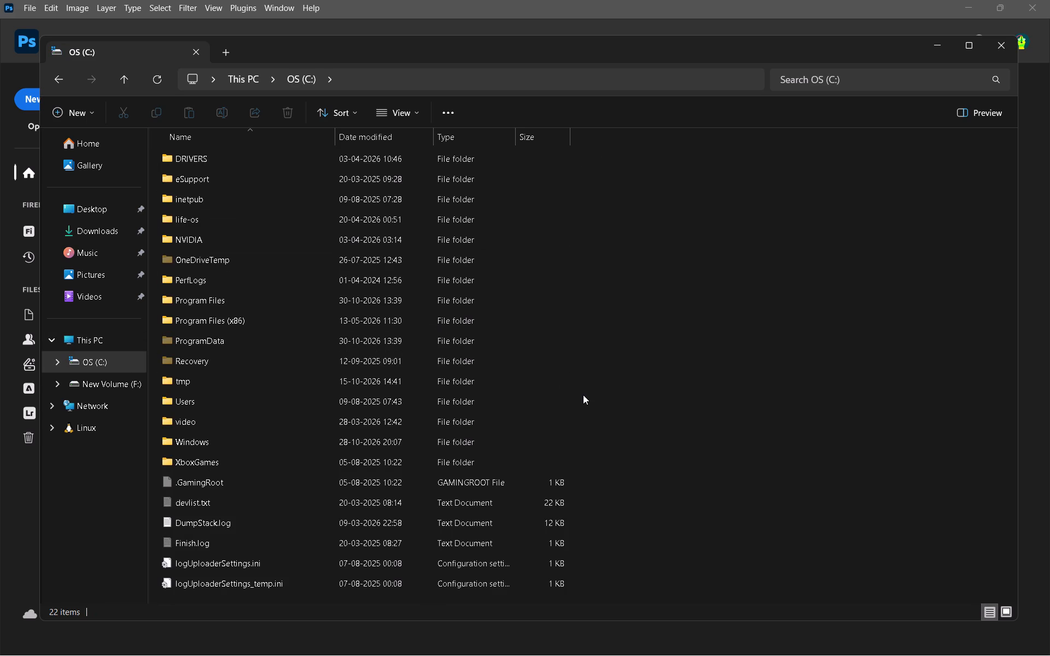
scroll(583, 395, "down", 8)
scroll(958, 273, "up", 3)
scroll(958, 273, "down", 4)
scroll(958, 273, "up", 3)
left_click(252, 220)
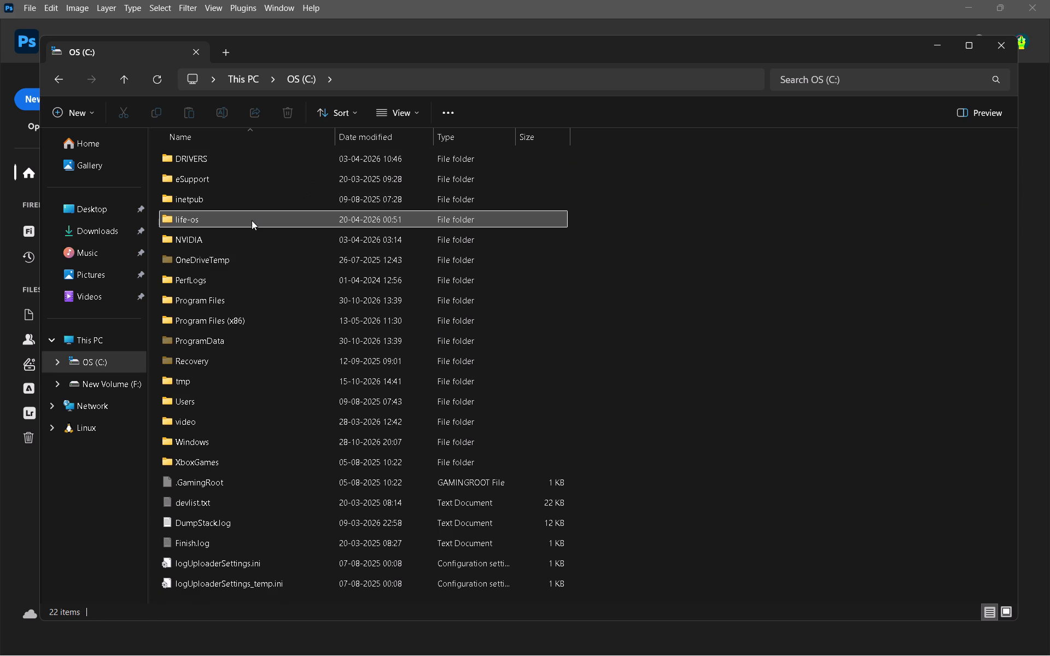
key("Delete")
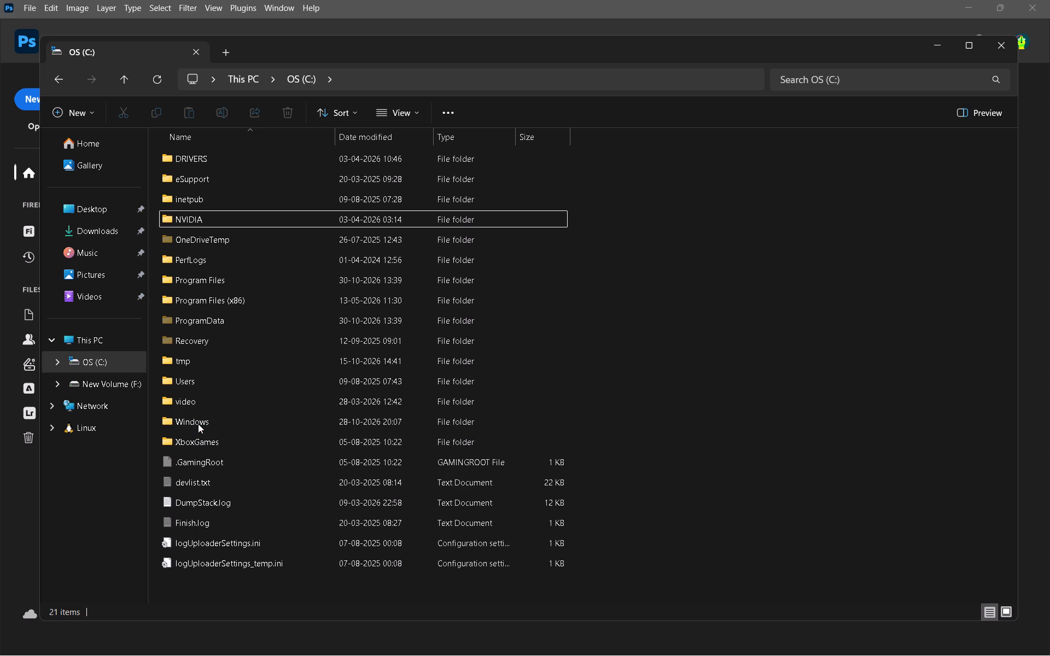
Check the contents of the XboxGames folder and delete that folder from the C: drive.
double_click(203, 437)
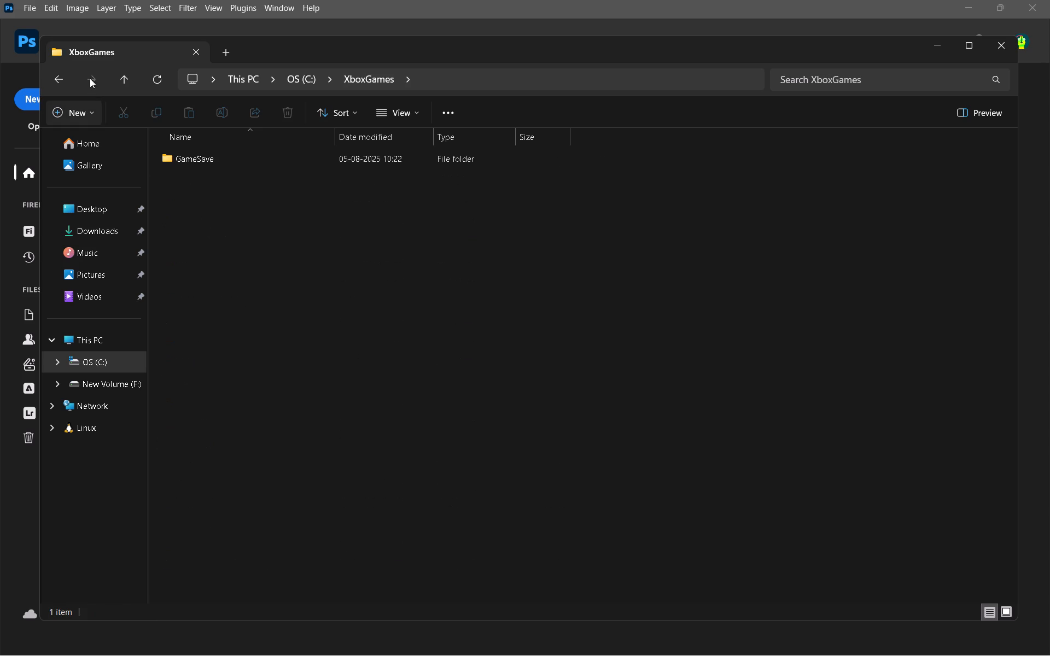
left_click(51, 77)
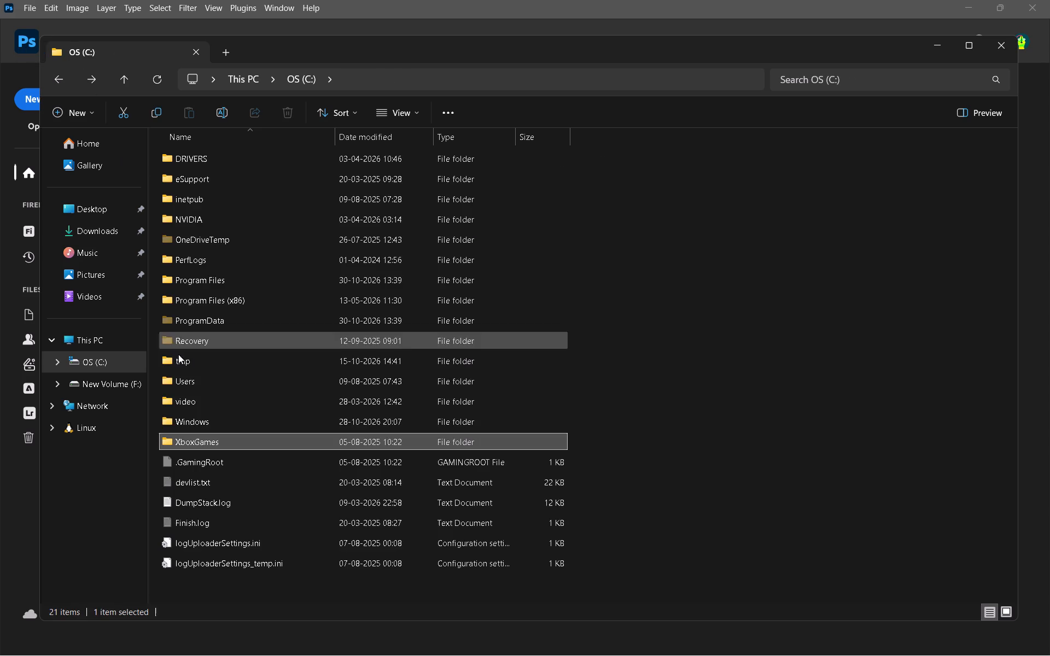
key("Delete")
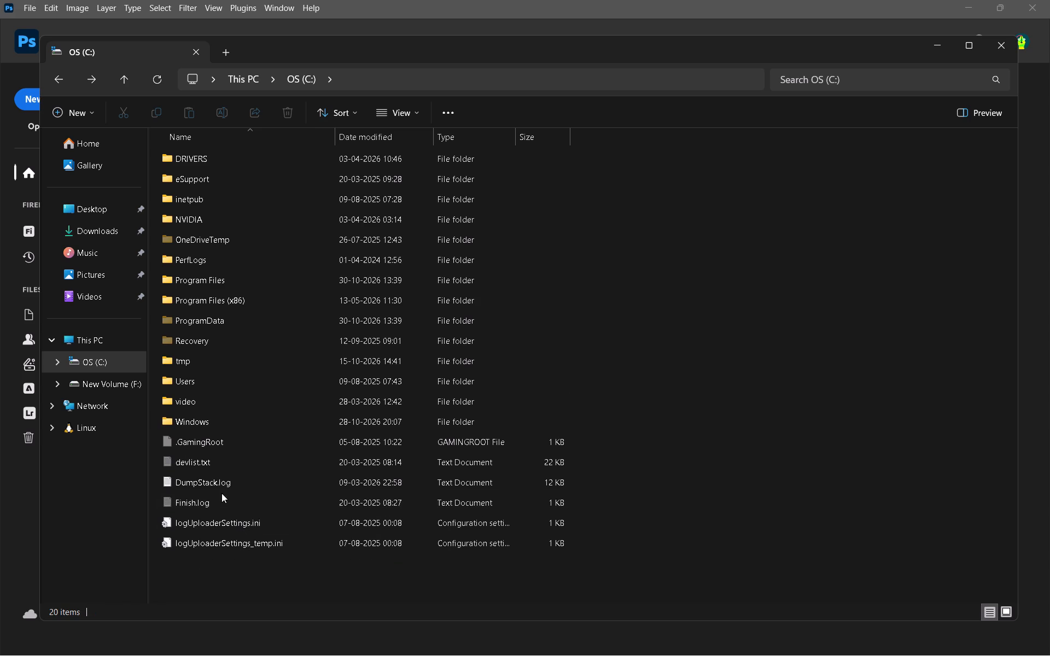
Check the free space on the C: drive in This PC and reopen the drive.
left_click(88, 341)
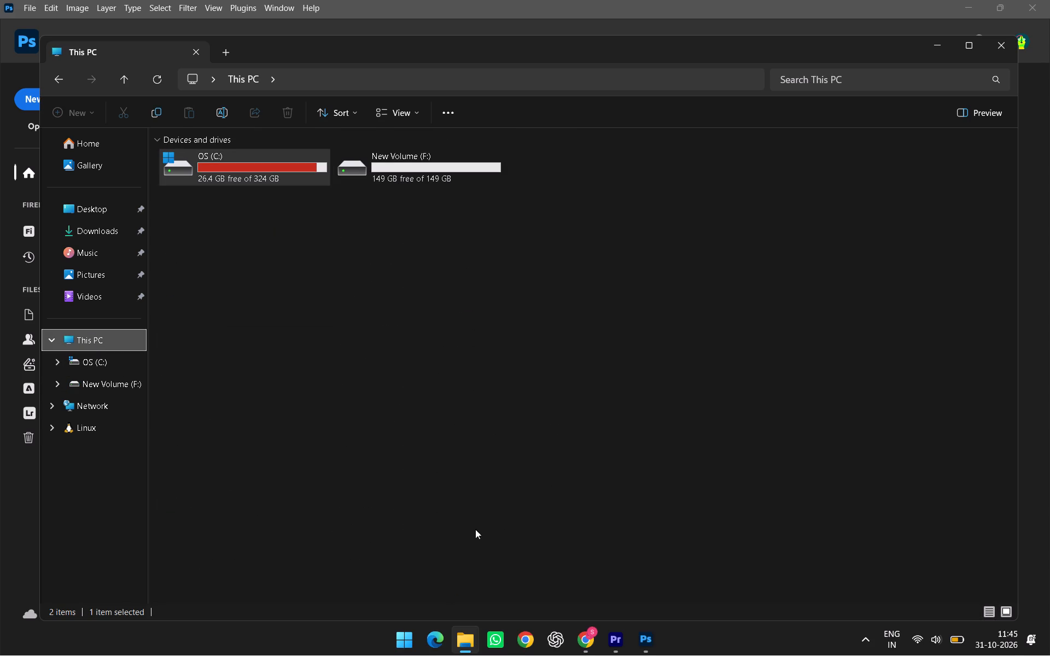
double_click(267, 175)
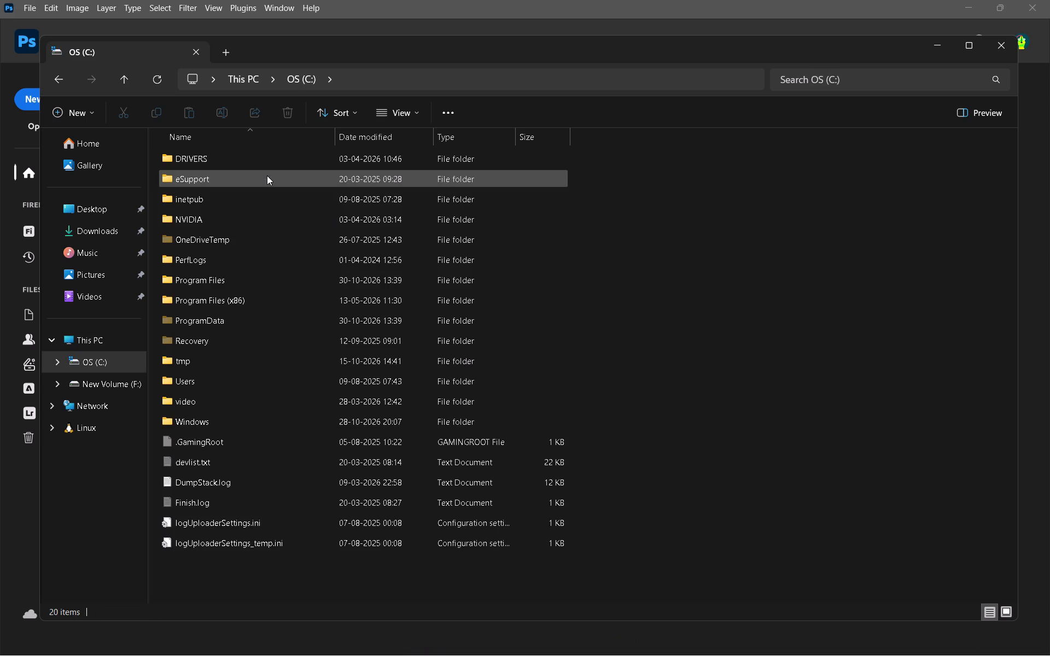